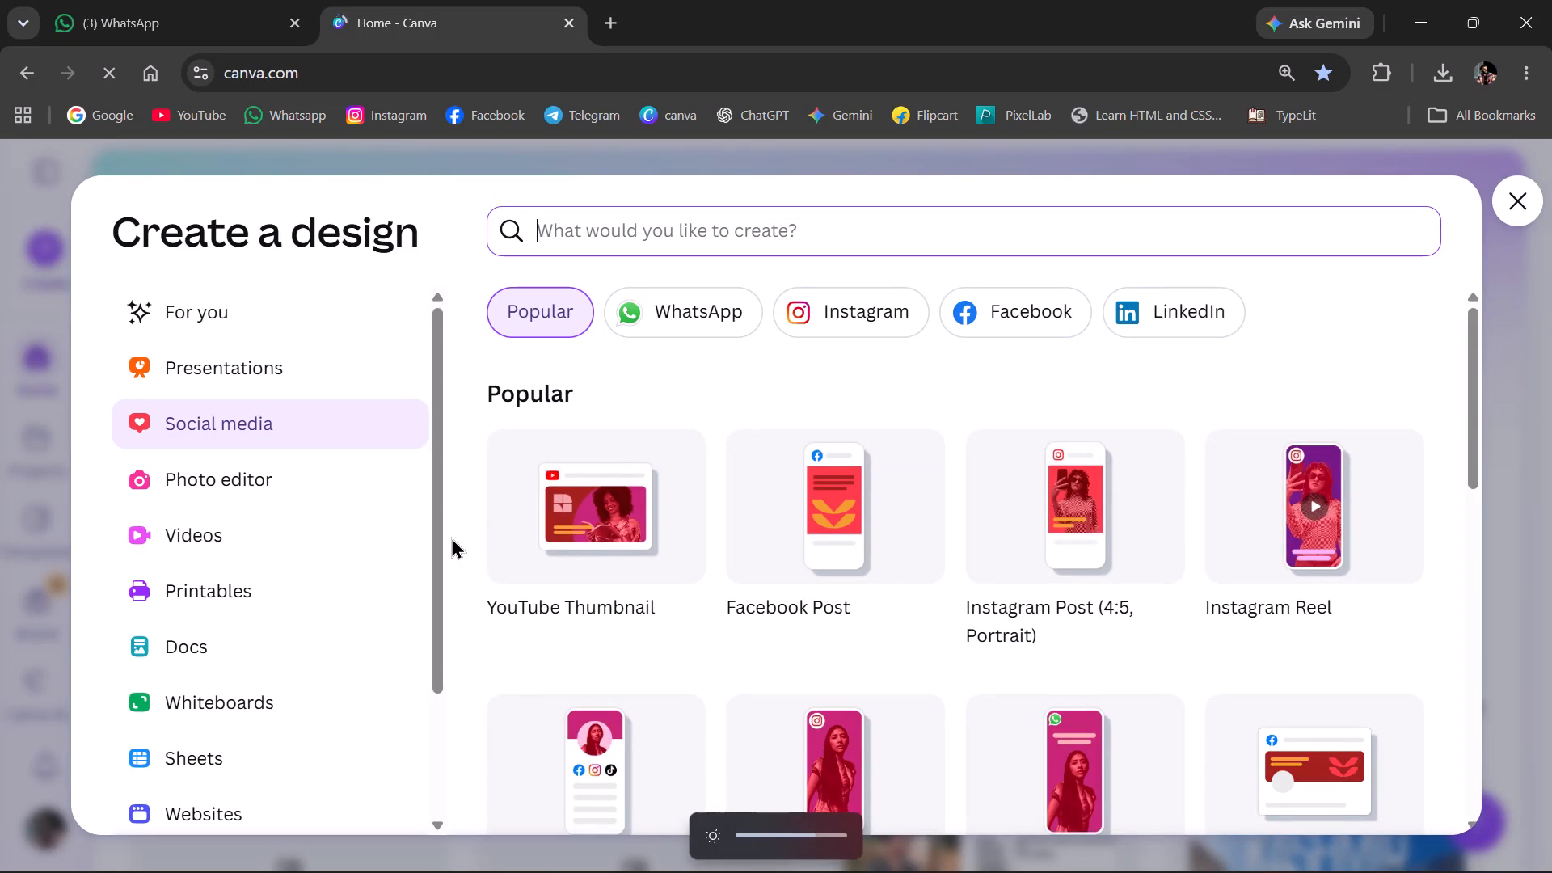
Open the Radha Krishna wallpaper with the embracing couple before the large orange sun in the photo editor.
left_click(252, 483)
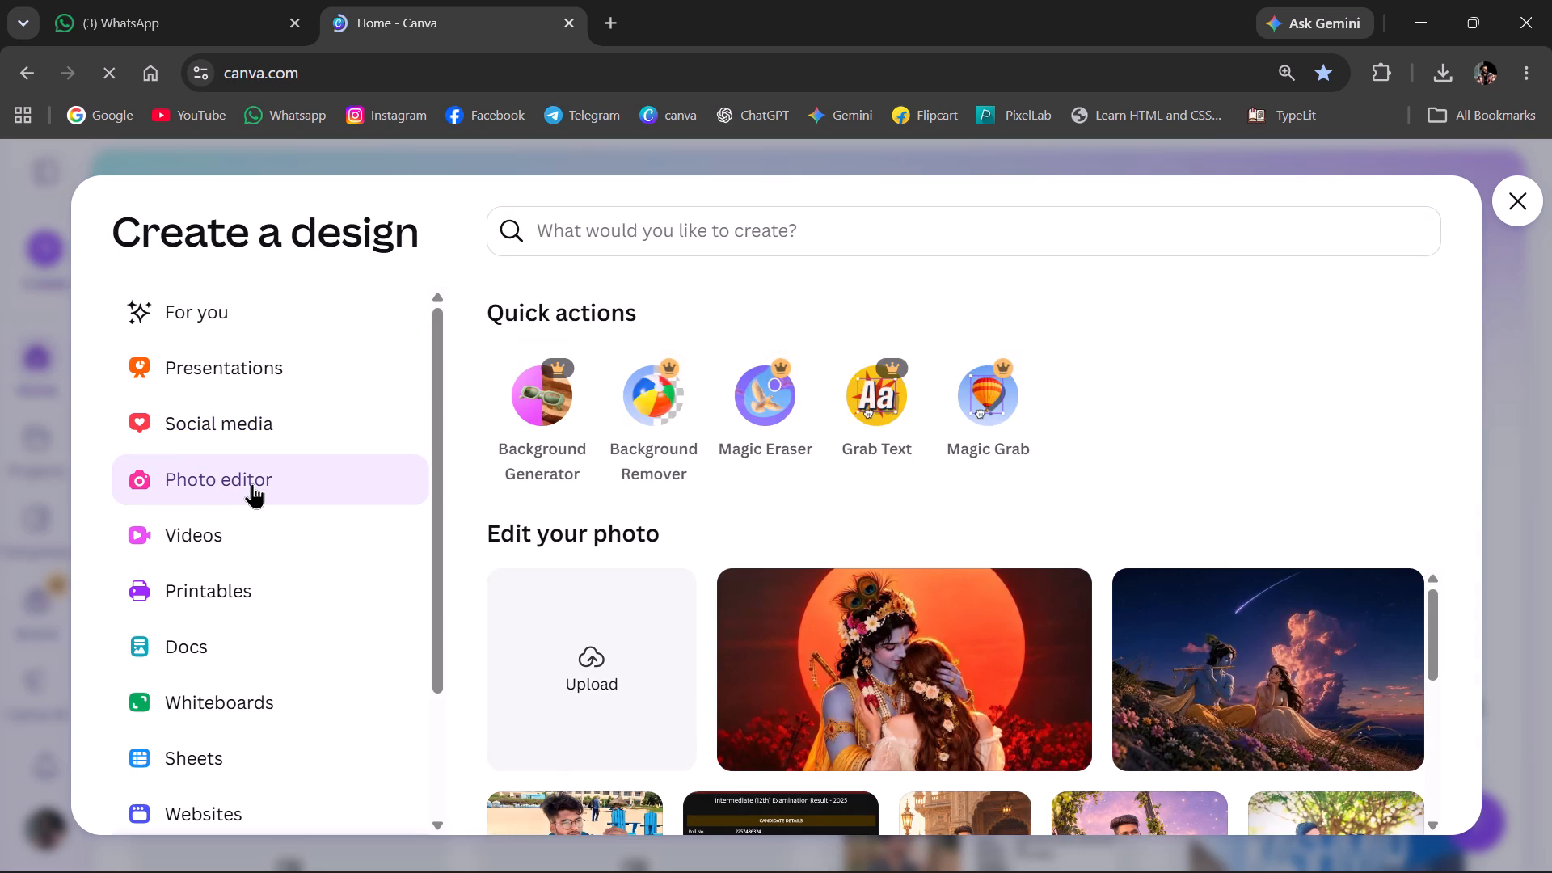
scroll(394, 477, "down", 1)
scroll(919, 756, "down", 2)
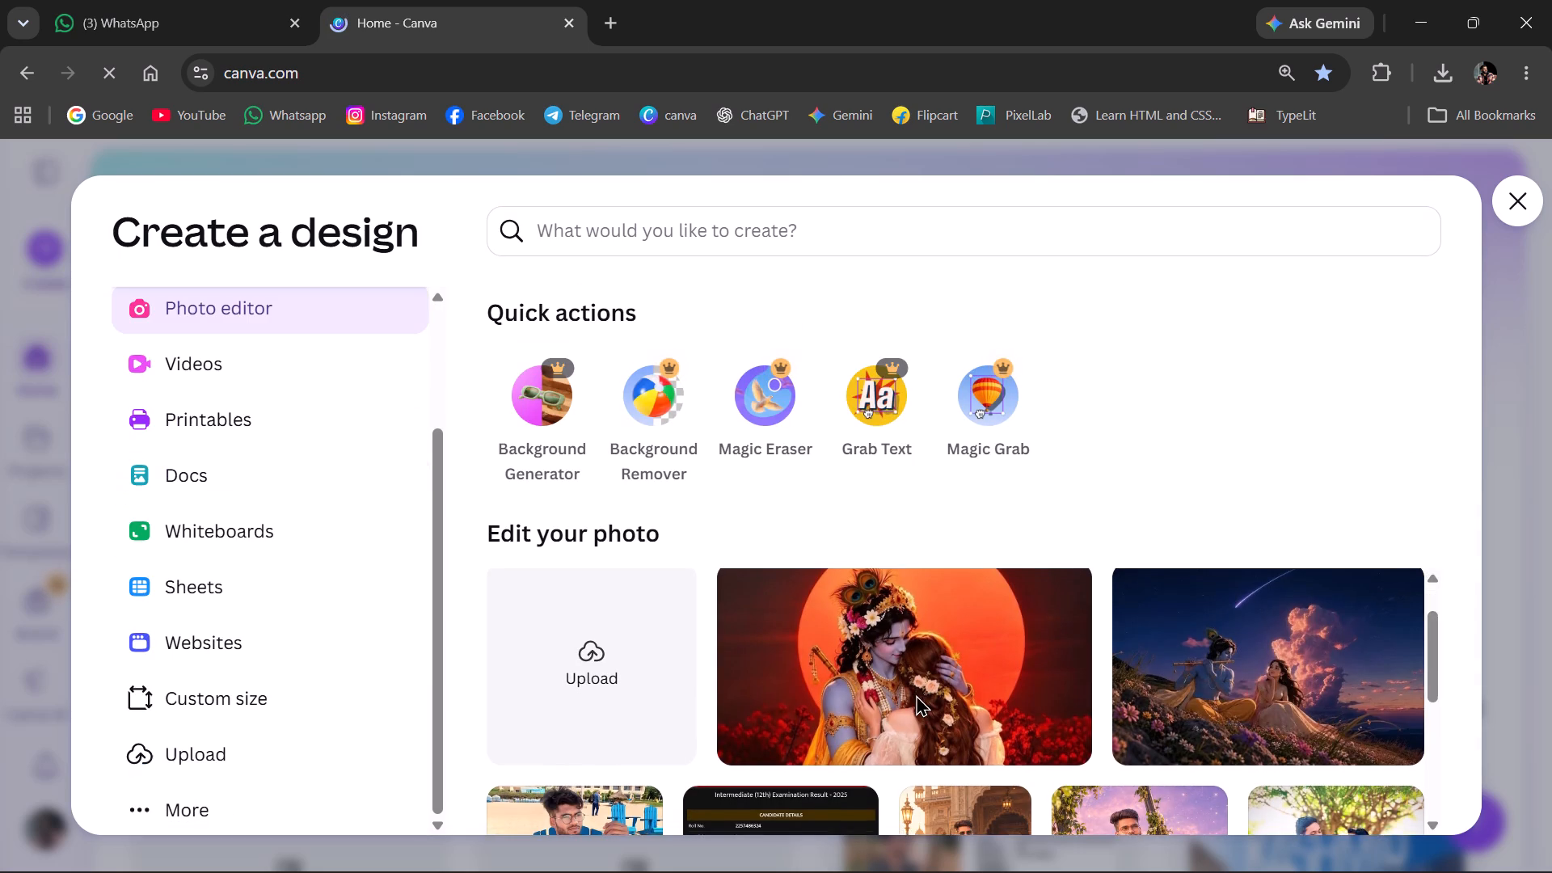
scroll(916, 694, "up", 5)
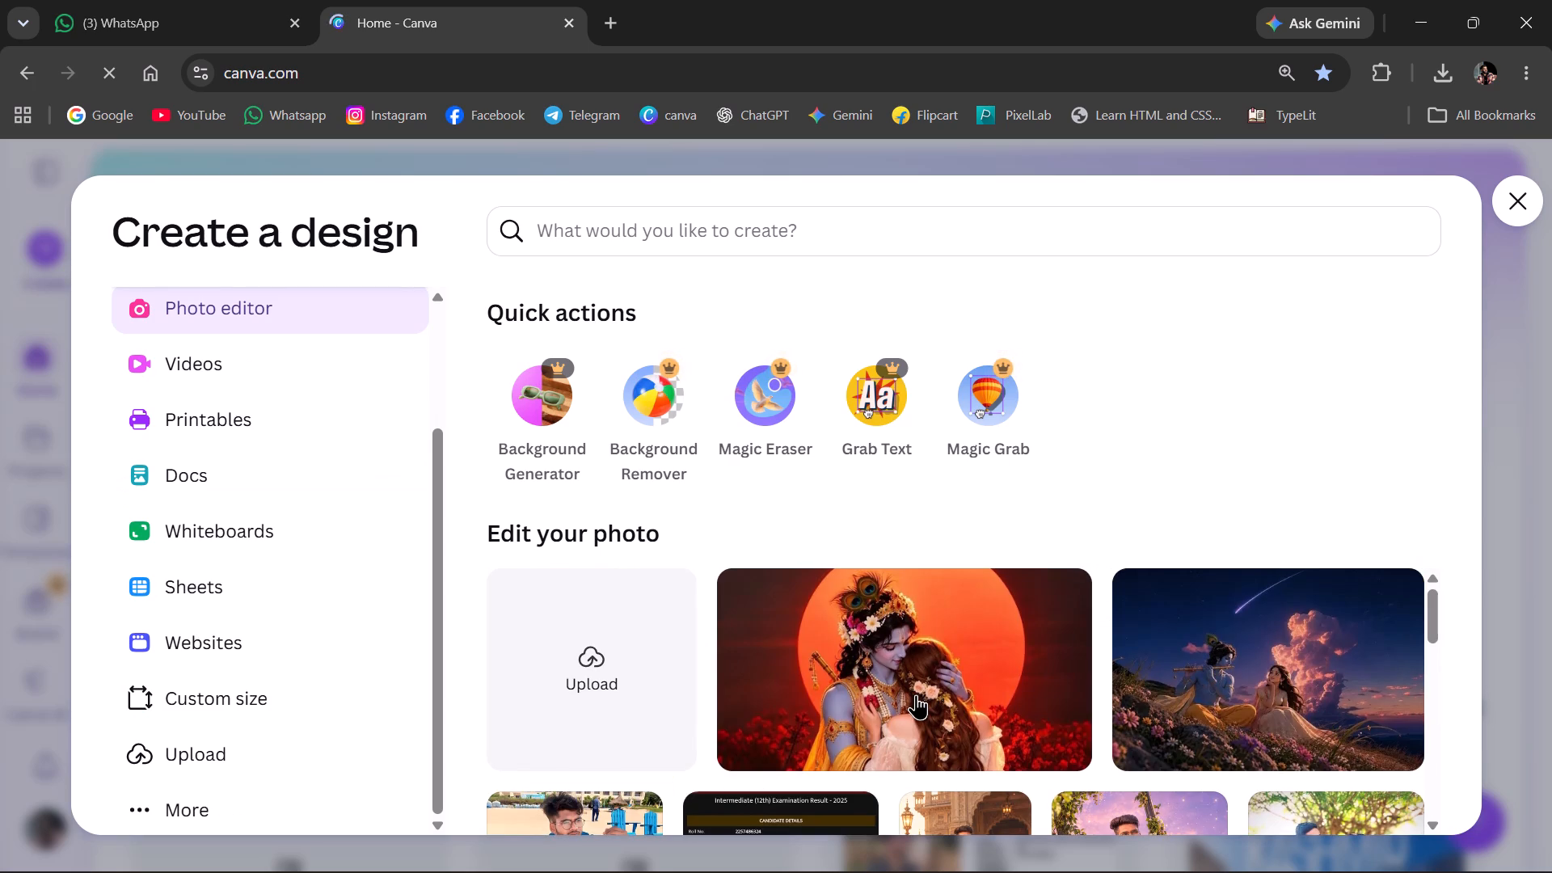
left_click(916, 694)
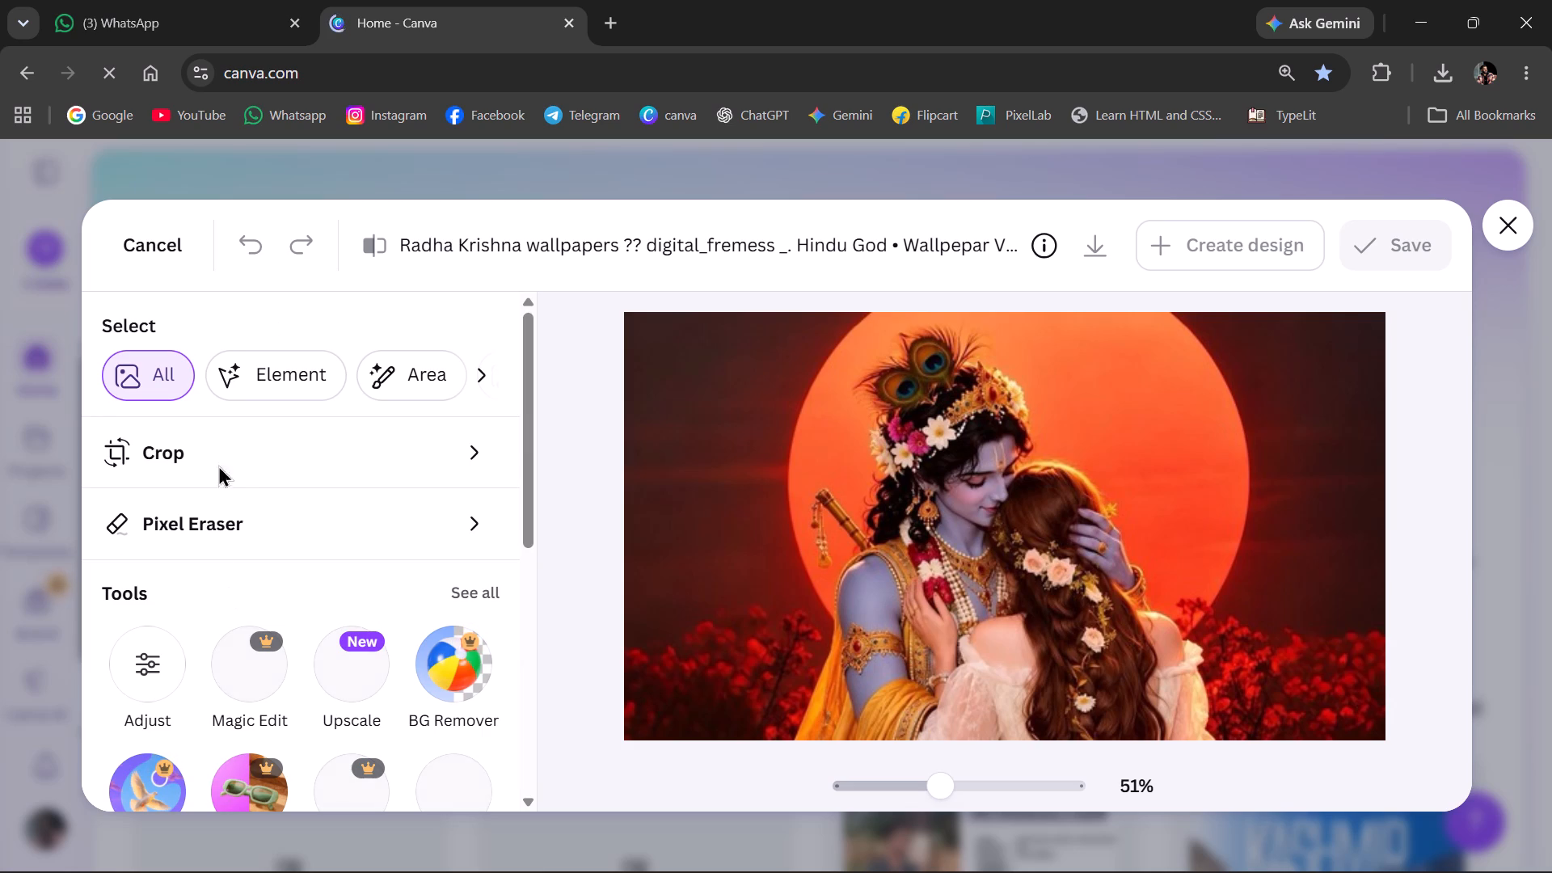
Start an Area selection with brush size 40 and paint over the upper strip along the photo's left edge.
left_click(448, 373)
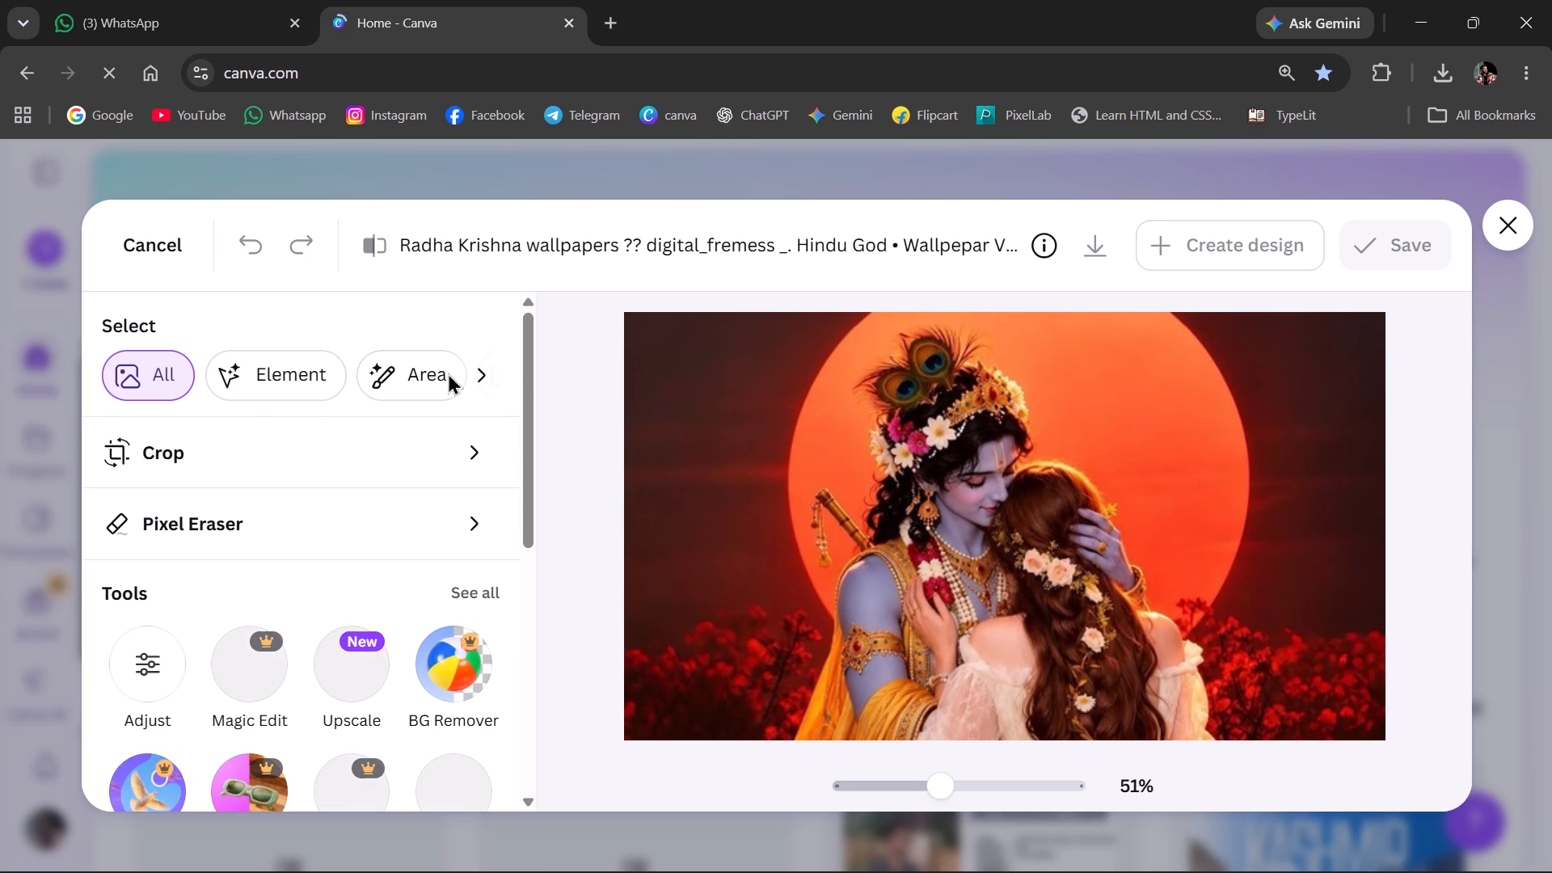
left_click(436, 374)
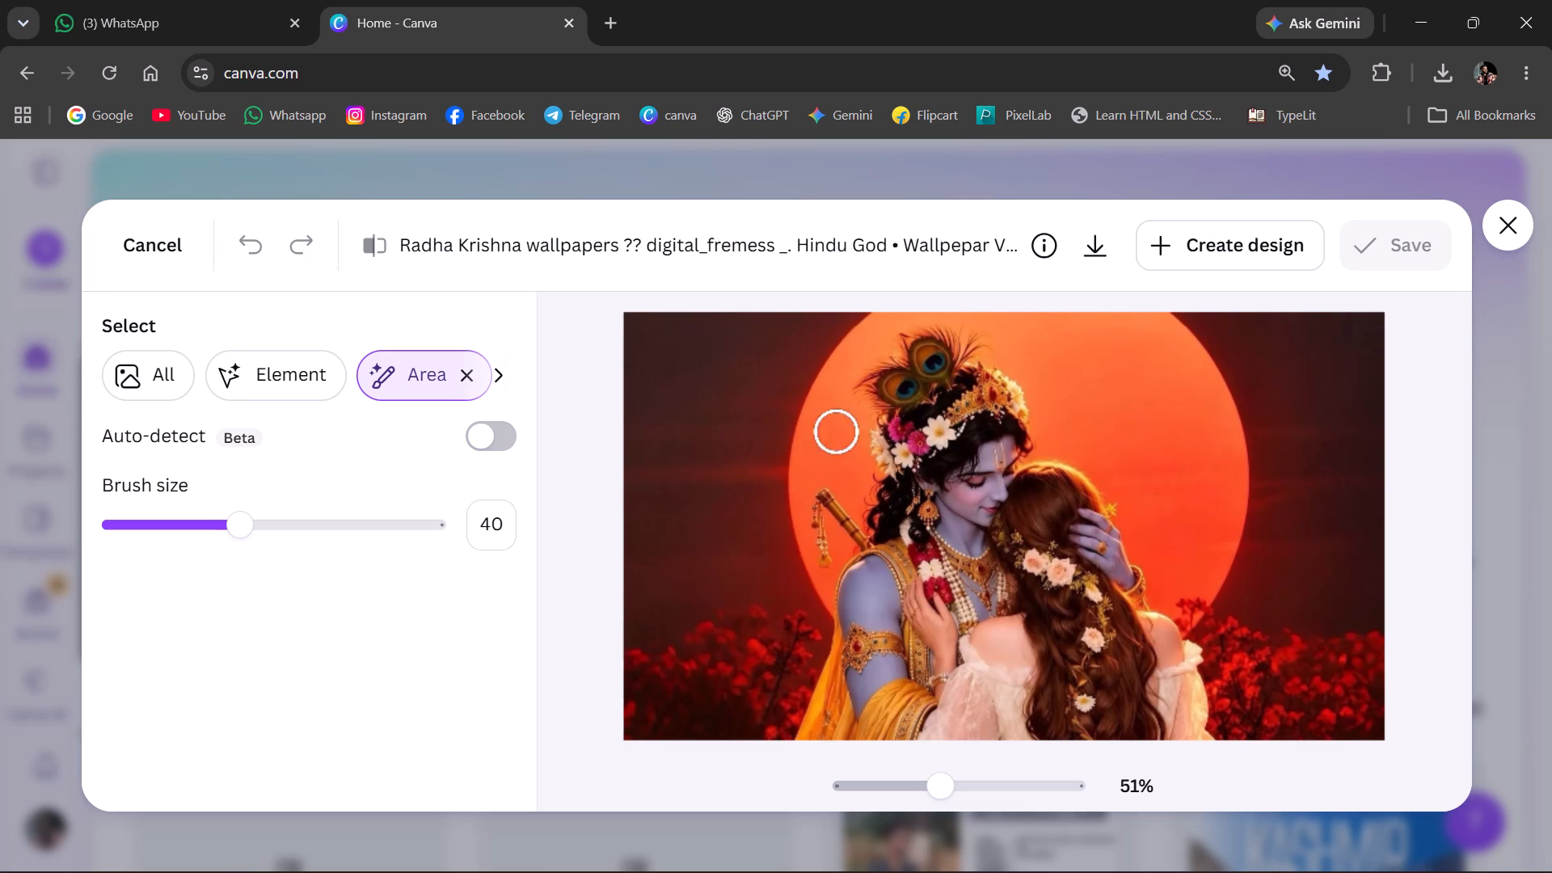
left_click(641, 314)
left_click_drag(641, 317, 648, 377)
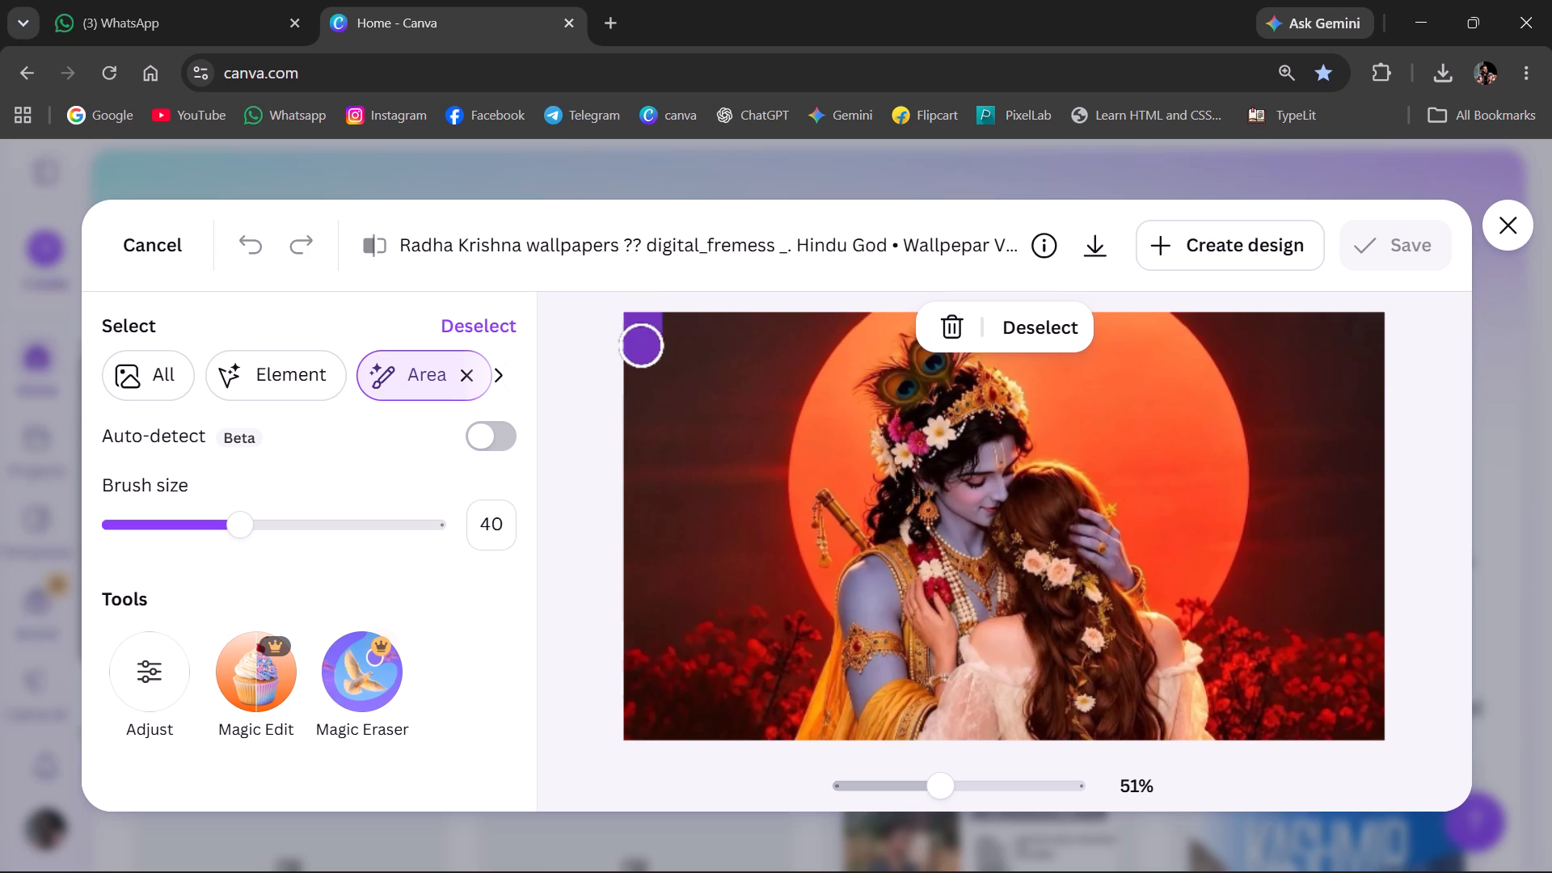
left_click_drag(648, 377, 639, 508)
left_click_drag(617, 356, 619, 357)
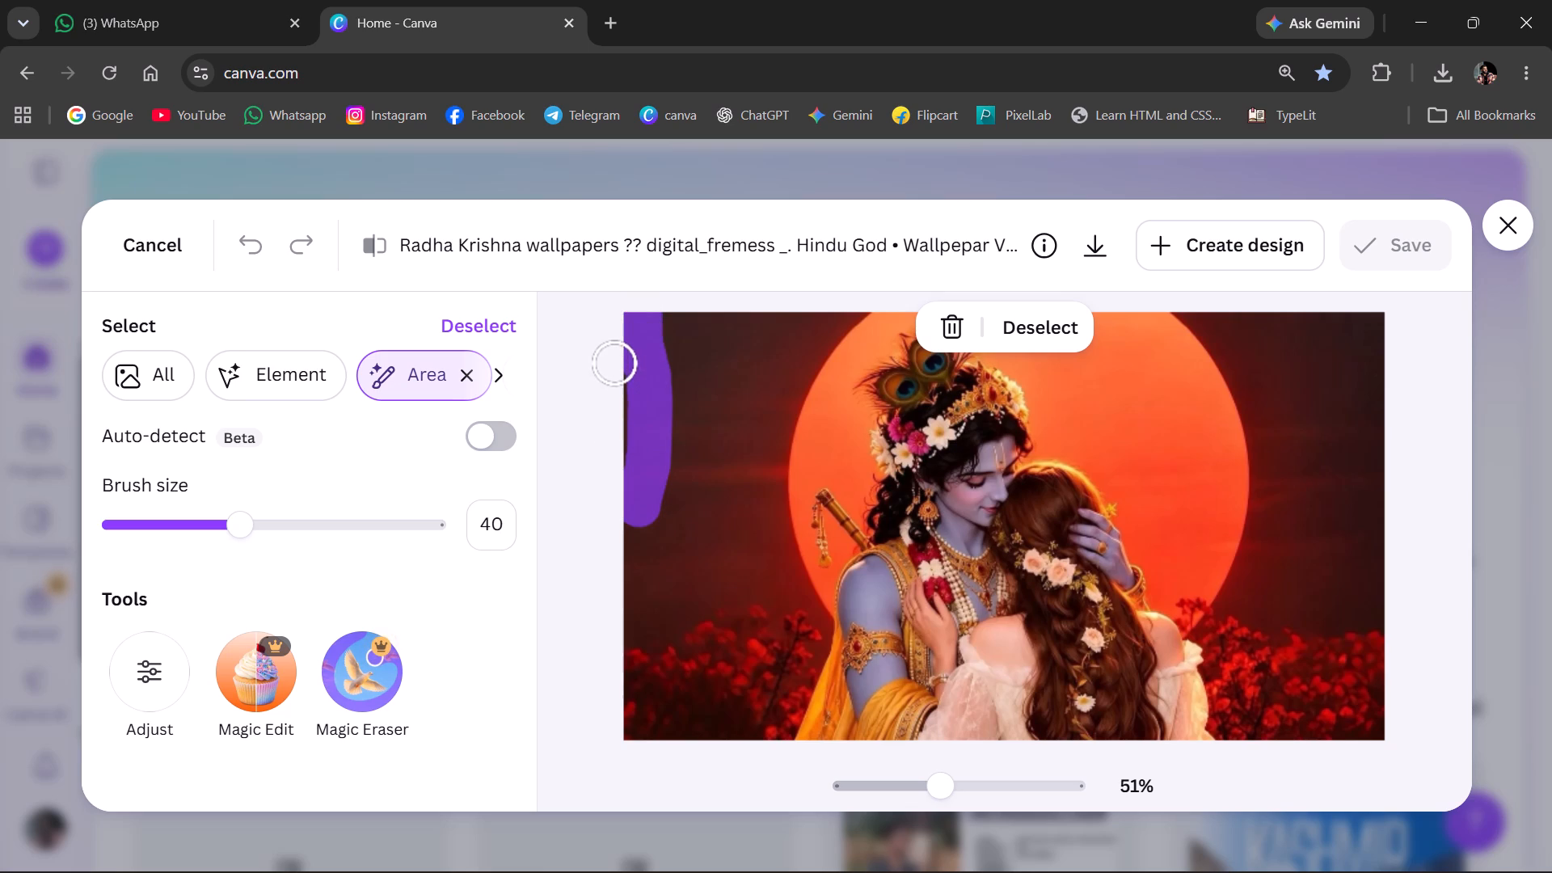
left_click_drag(619, 357, 626, 546)
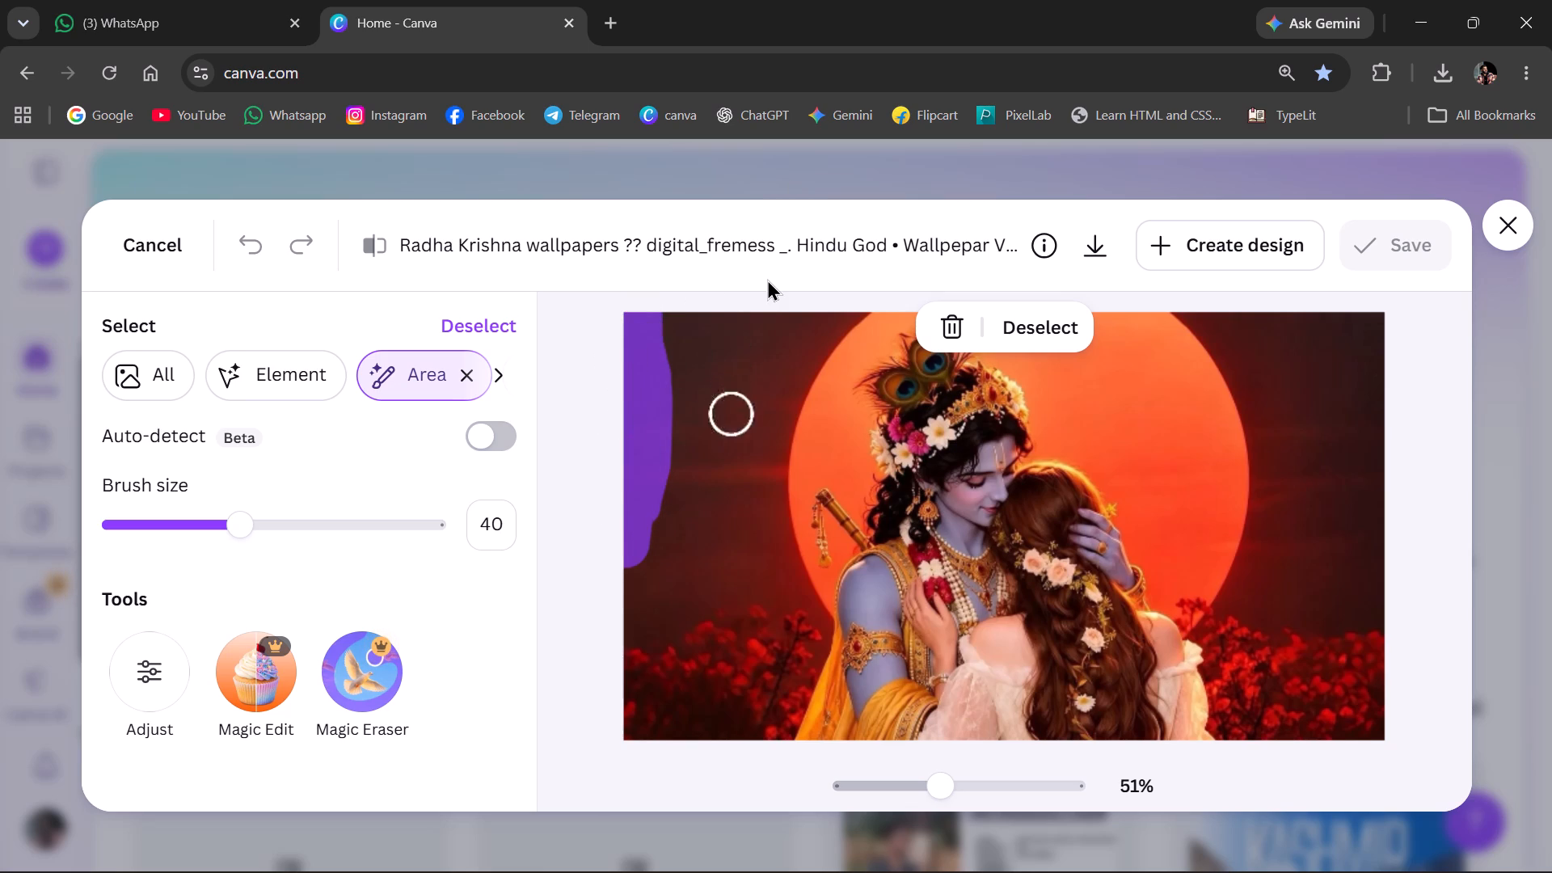
Extend the brushed area selection across the photo's top-left background as far as the sun's edge.
left_click_drag(767, 279, 753, 356)
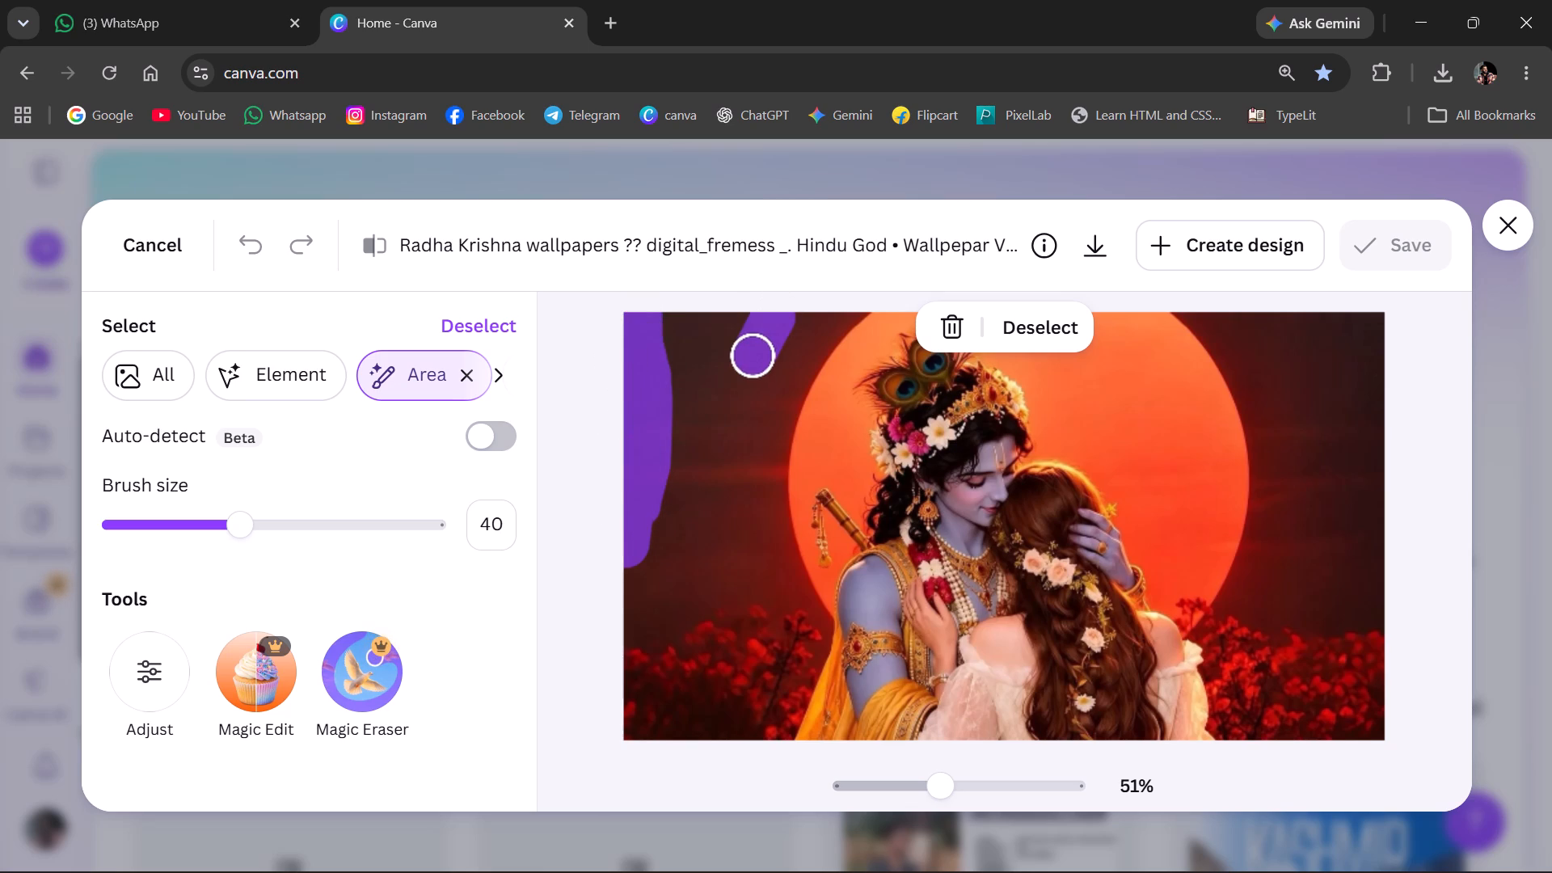
left_click_drag(691, 281, 721, 381)
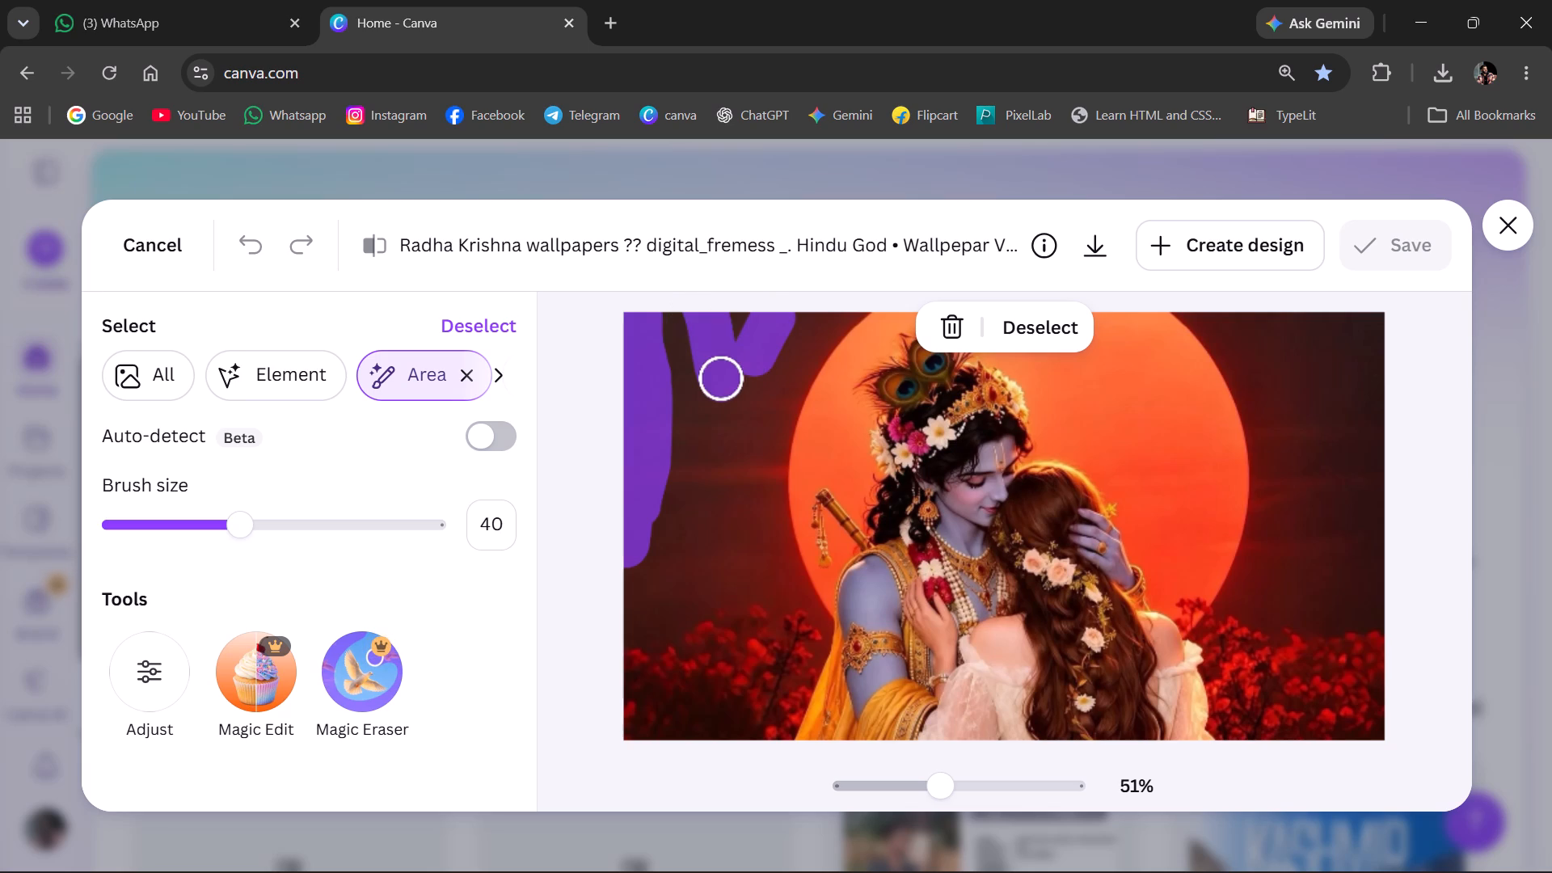
left_click_drag(721, 373, 768, 293)
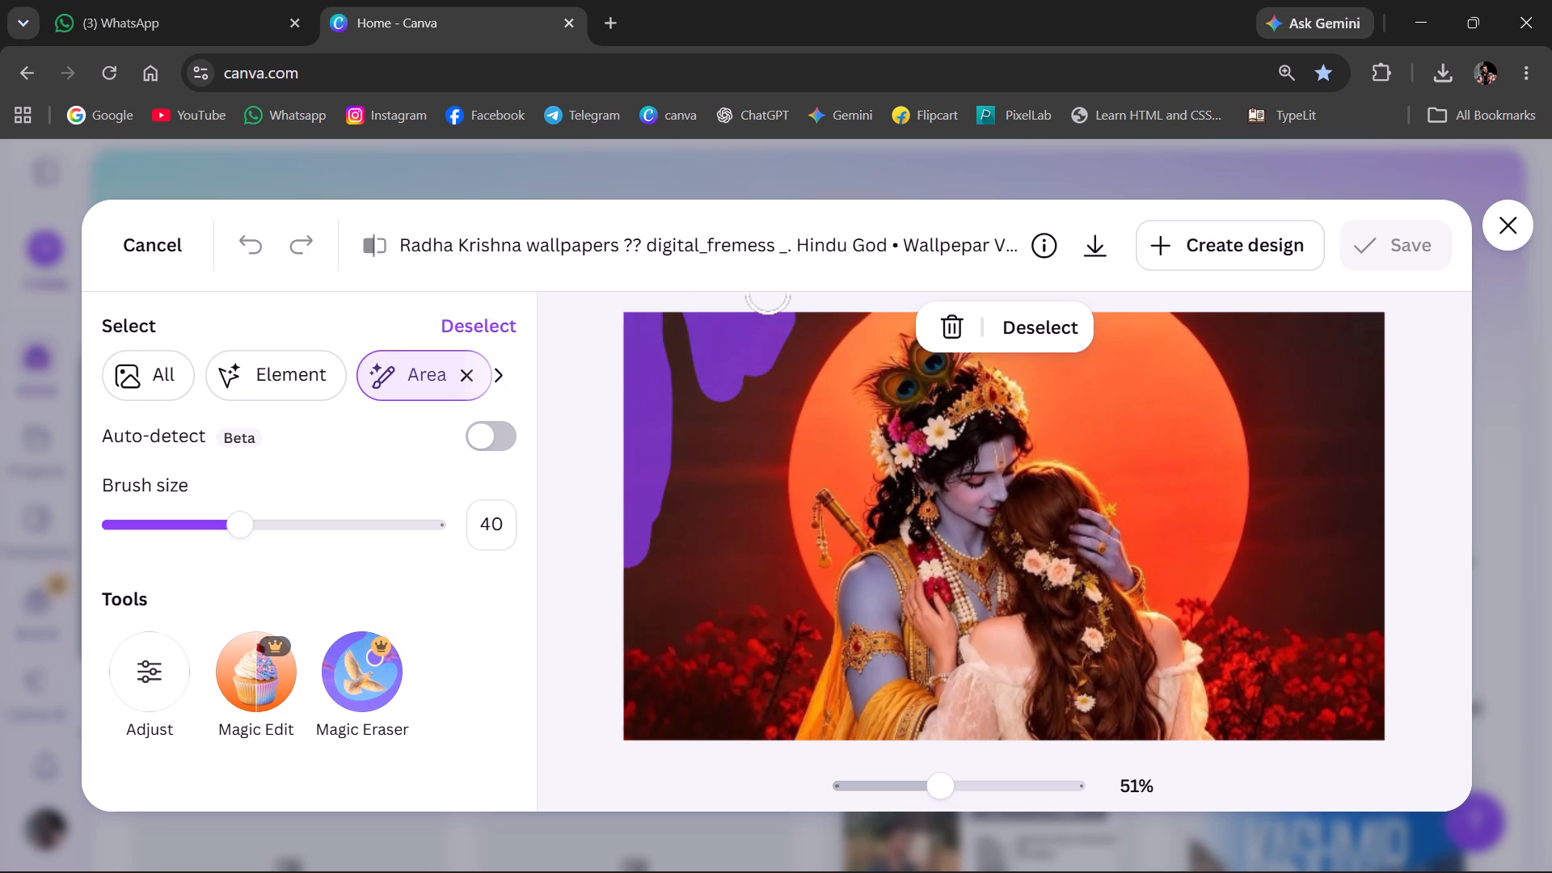
left_click(651, 367)
triple_click(682, 343)
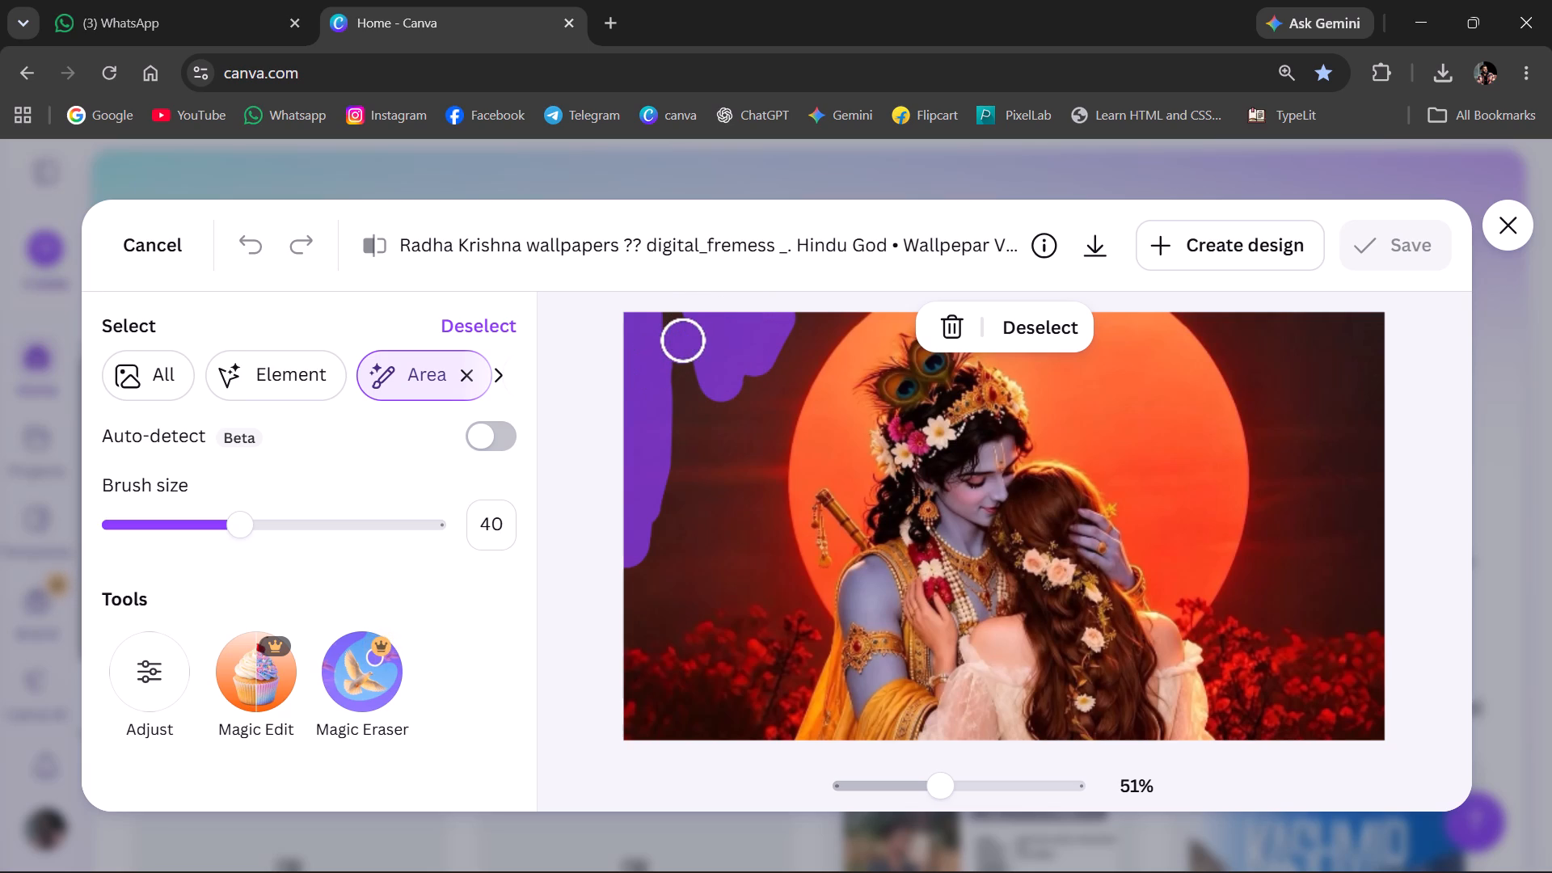
double_click(648, 324)
left_click_drag(648, 324, 787, 331)
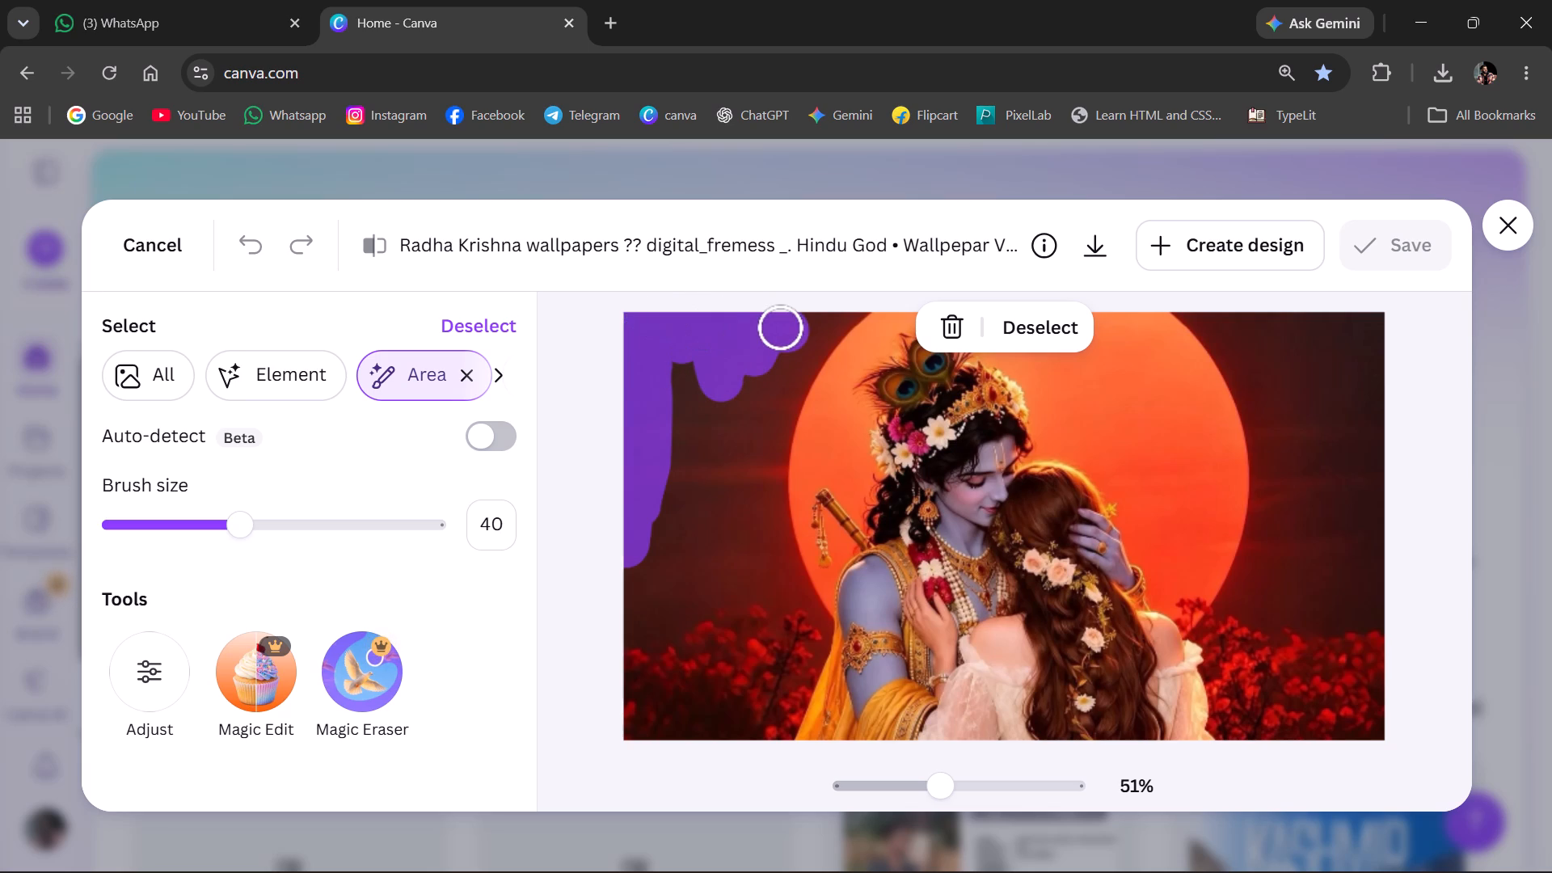
Fill the area selection over the dark background between the photo's left edge and the sun, closing the unpainted gaps.
left_click_drag(781, 328, 767, 427)
left_click_drag(765, 425, 716, 559)
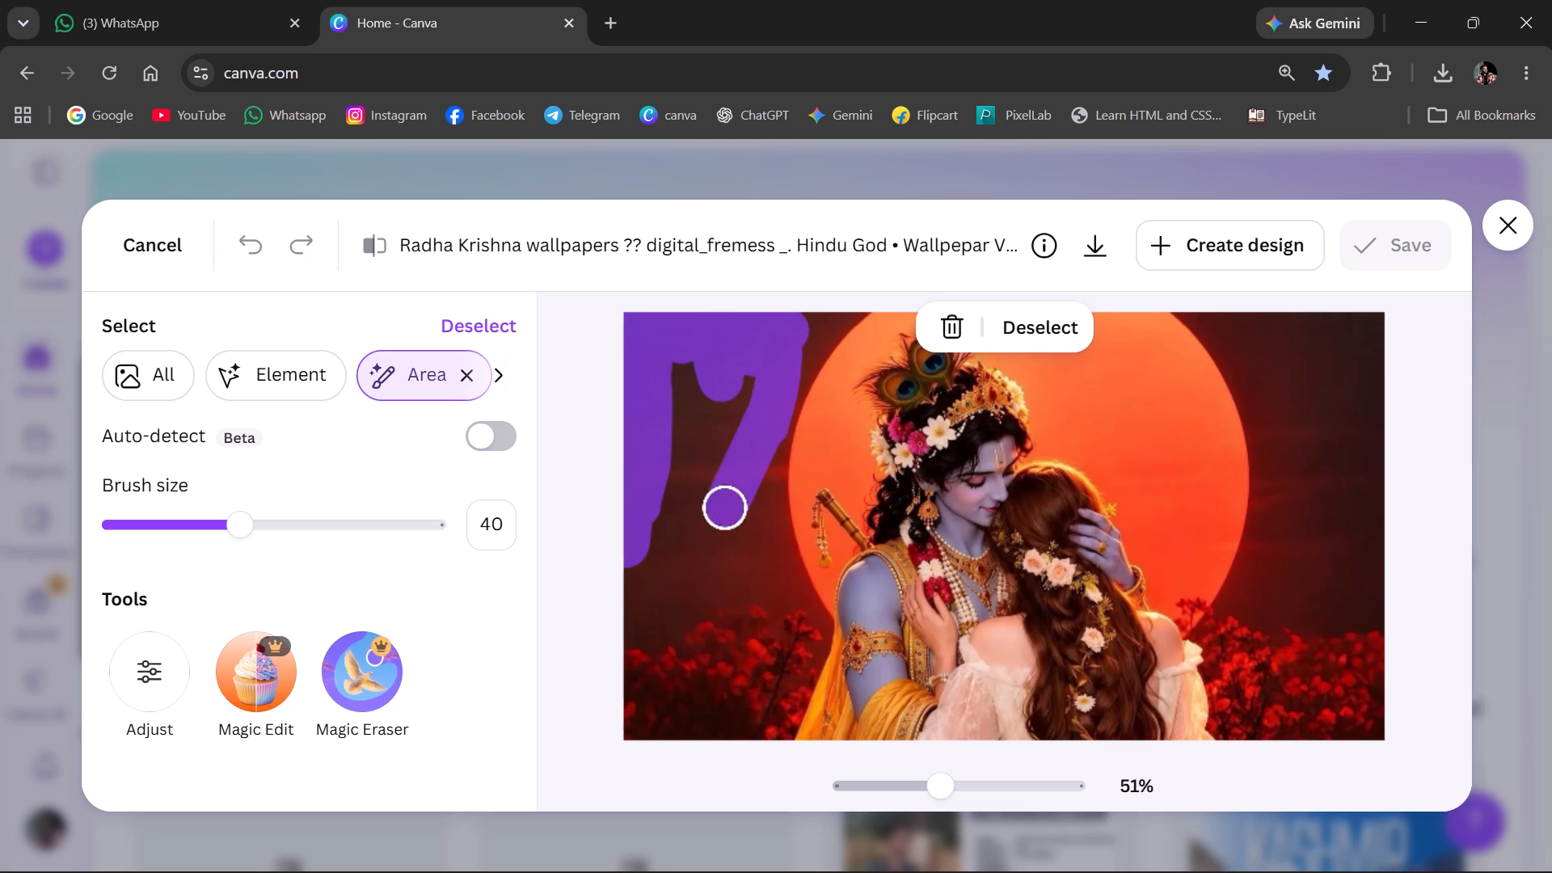
left_click_drag(716, 559, 717, 559)
left_click_drag(749, 342, 640, 588)
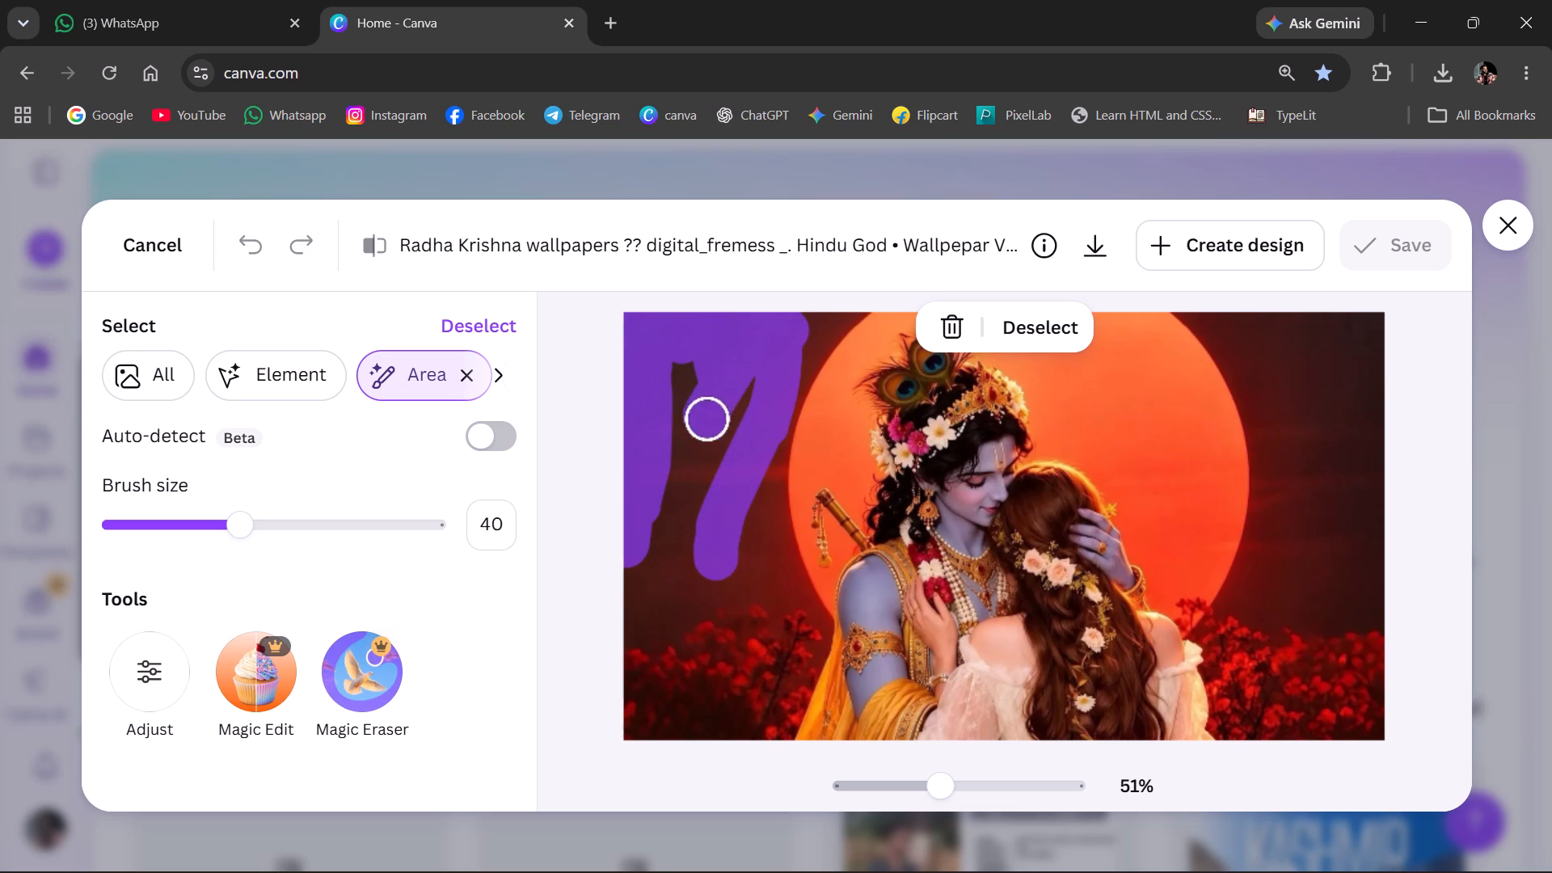
left_click_drag(640, 588, 637, 589)
left_click_drag(669, 348, 670, 348)
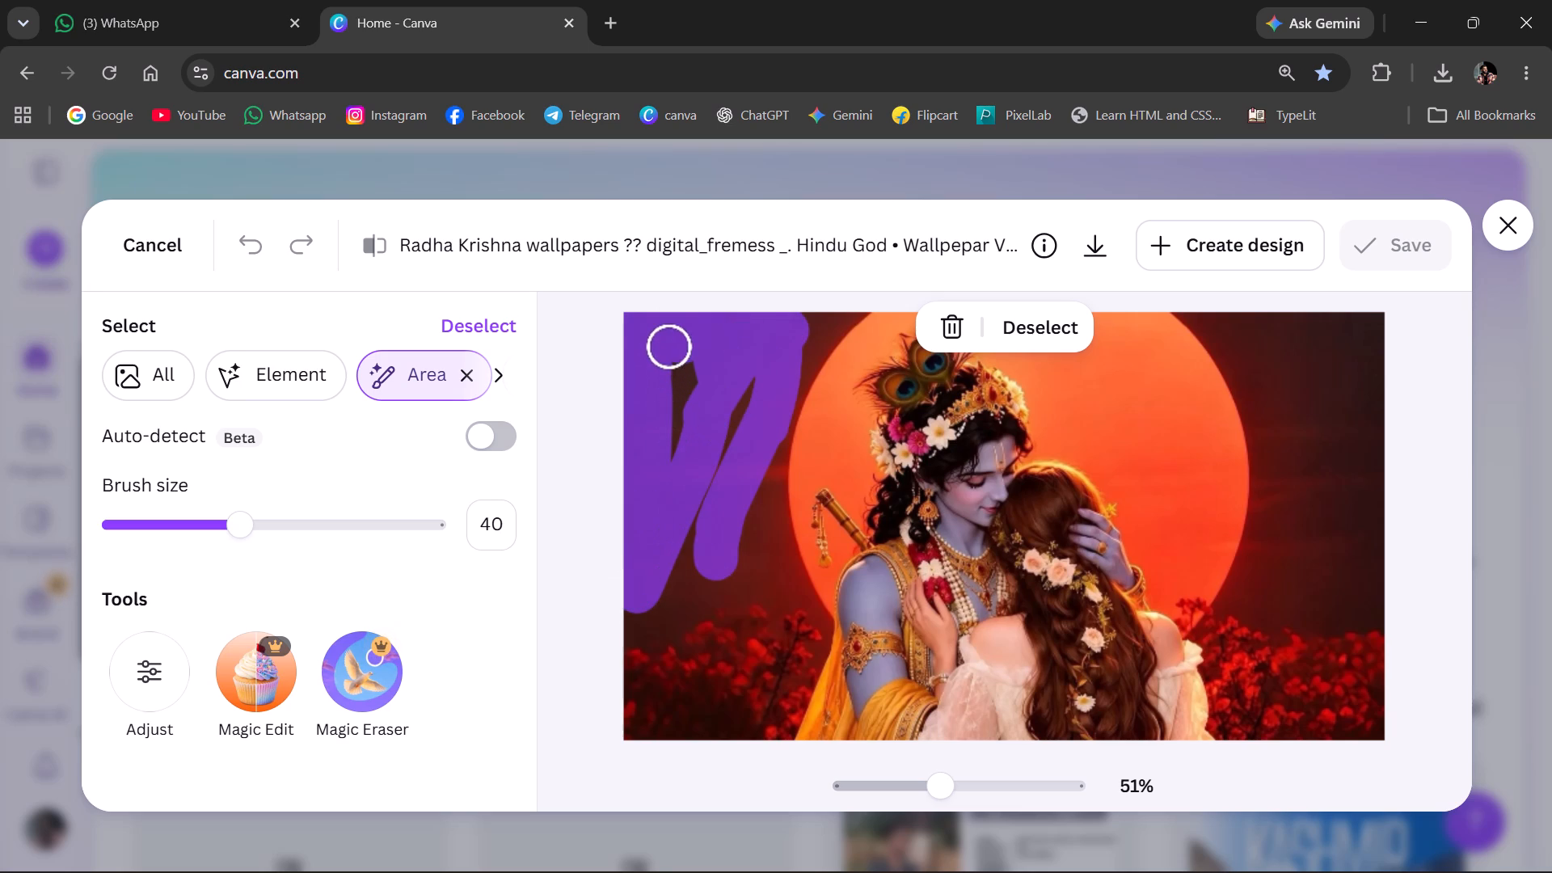
left_click_drag(670, 348, 648, 499)
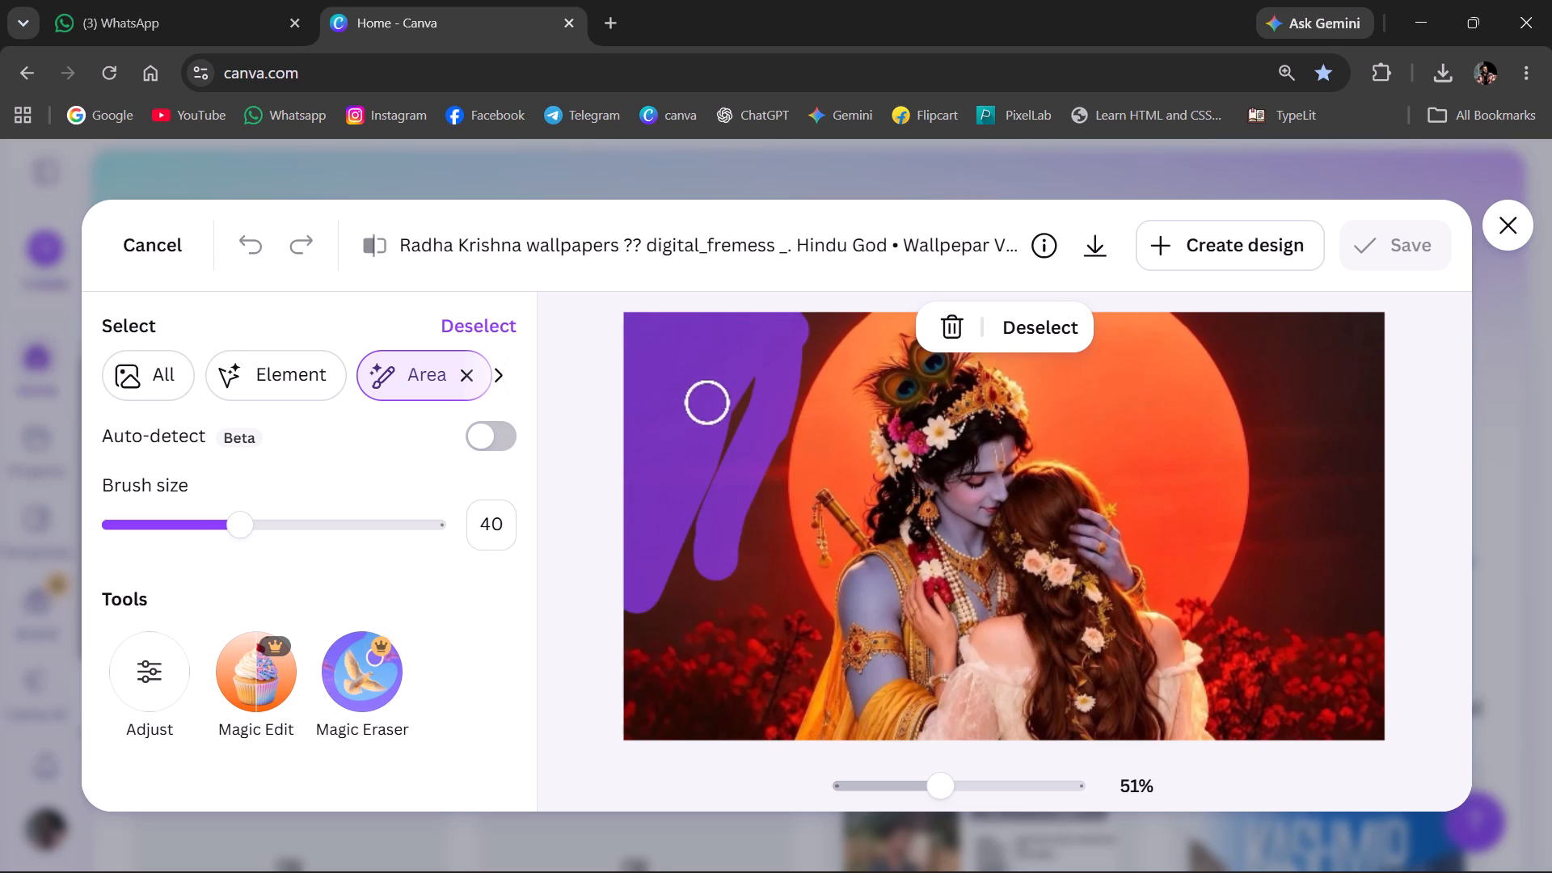
left_click_drag(762, 367, 633, 623)
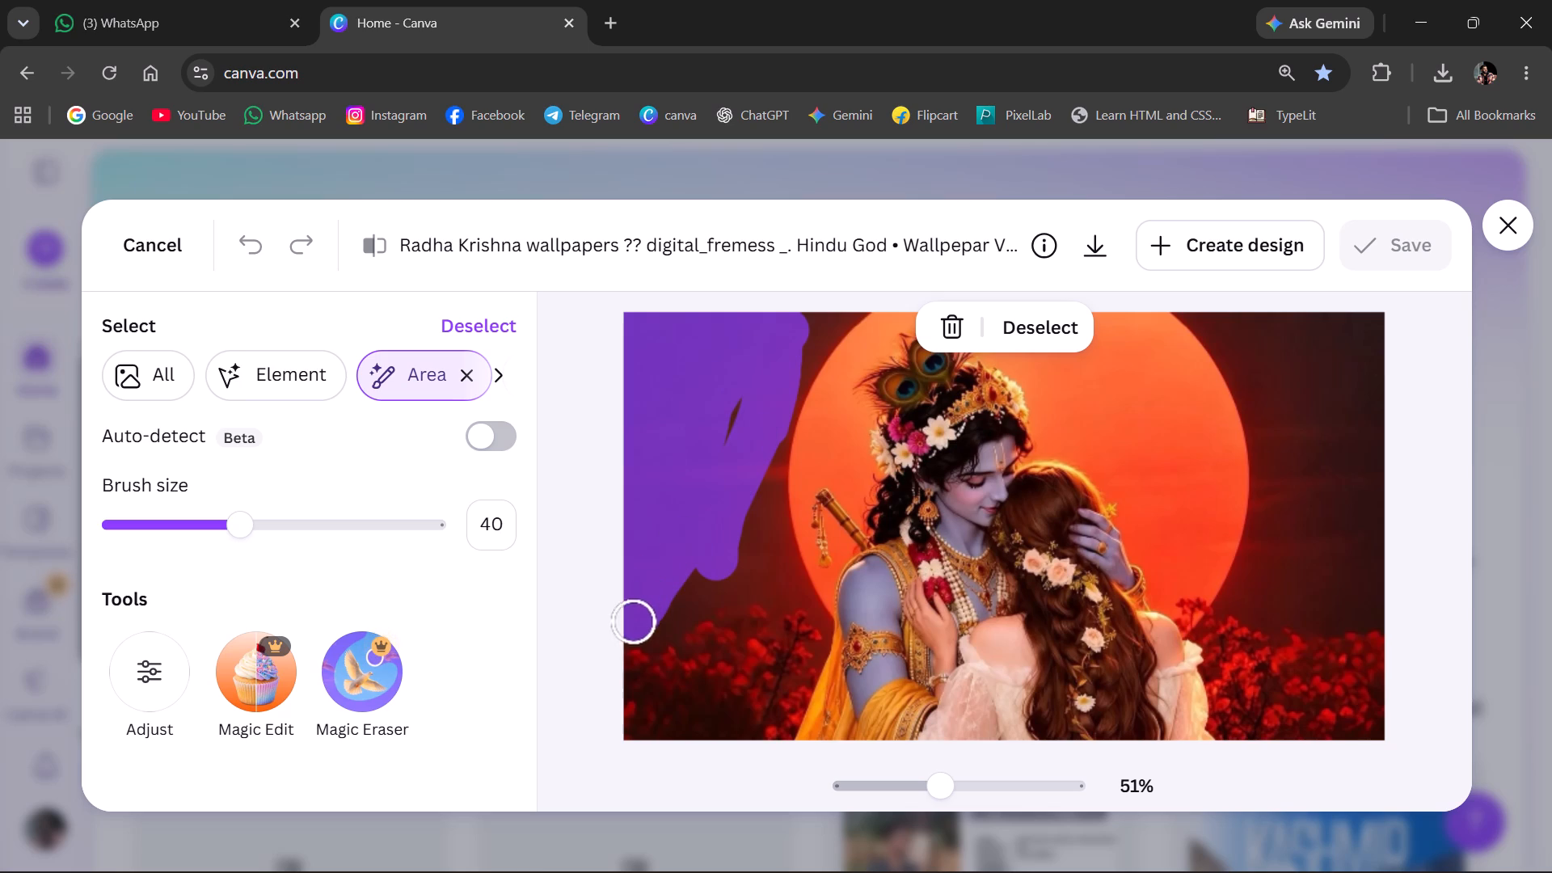
left_click_drag(747, 396, 738, 502)
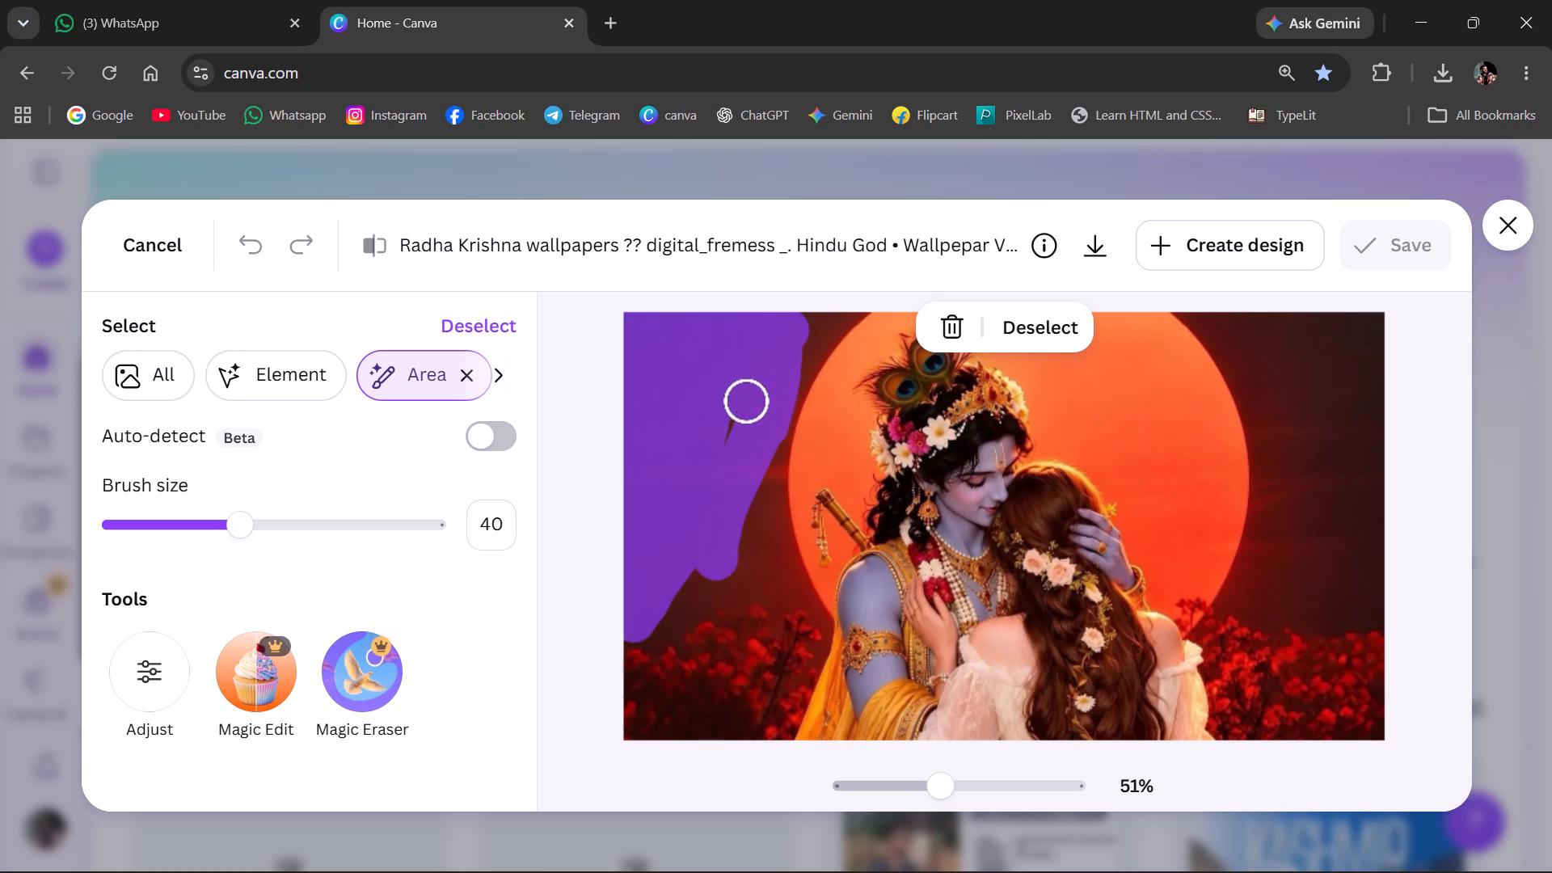
Brush the area selection down over the red flowers beside Krishna's yellow robe and fill the gaps between strokes.
left_click_drag(738, 502, 772, 680)
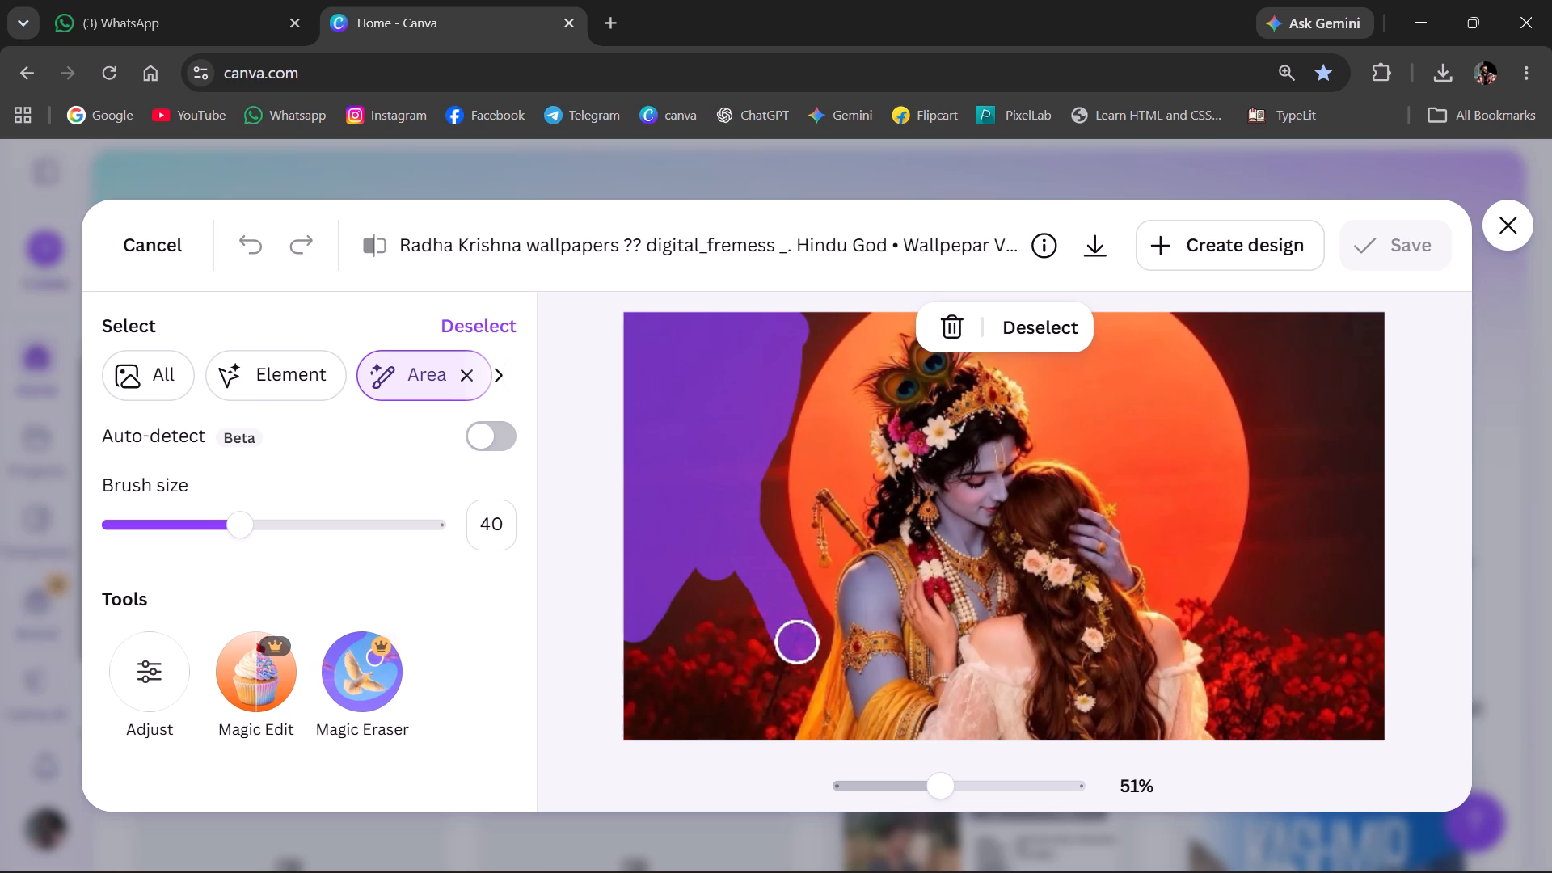
left_click_drag(772, 680, 683, 689)
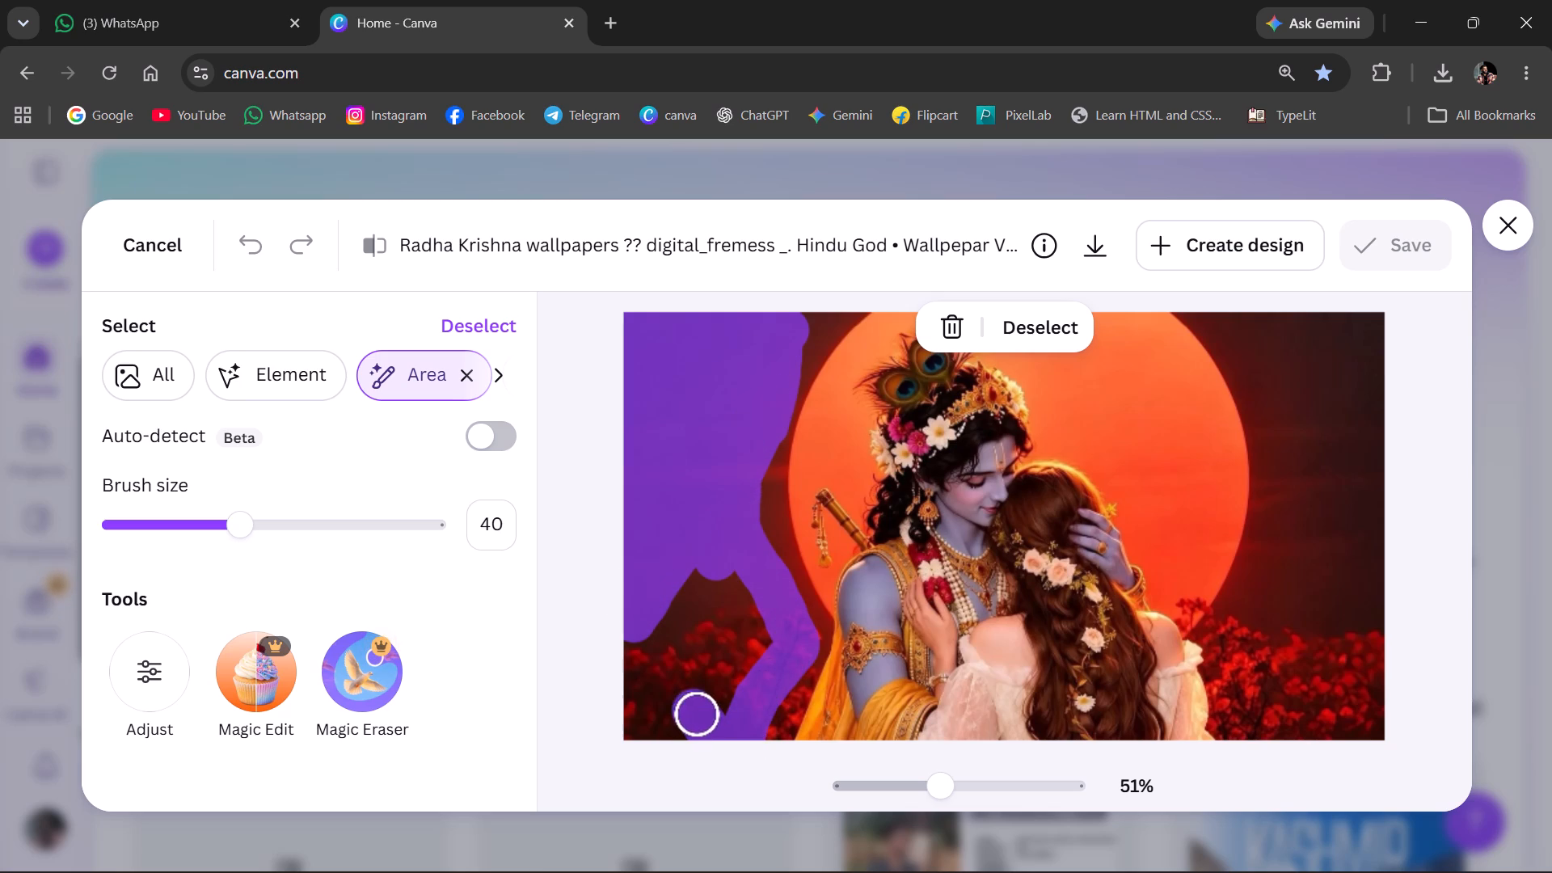
left_click_drag(683, 689, 709, 628)
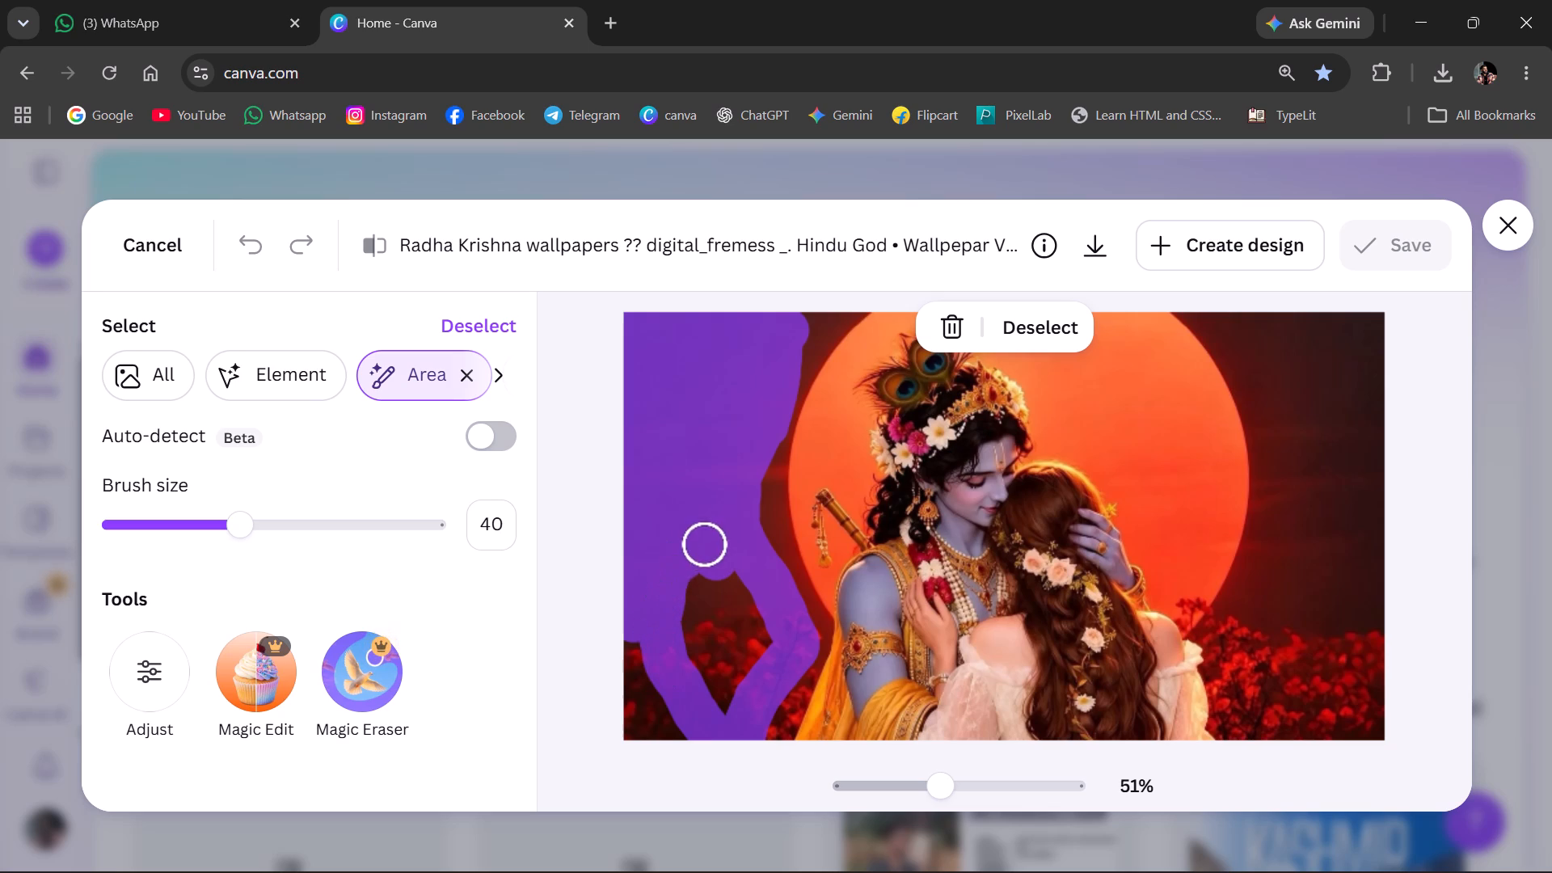
left_click_drag(709, 628, 694, 612)
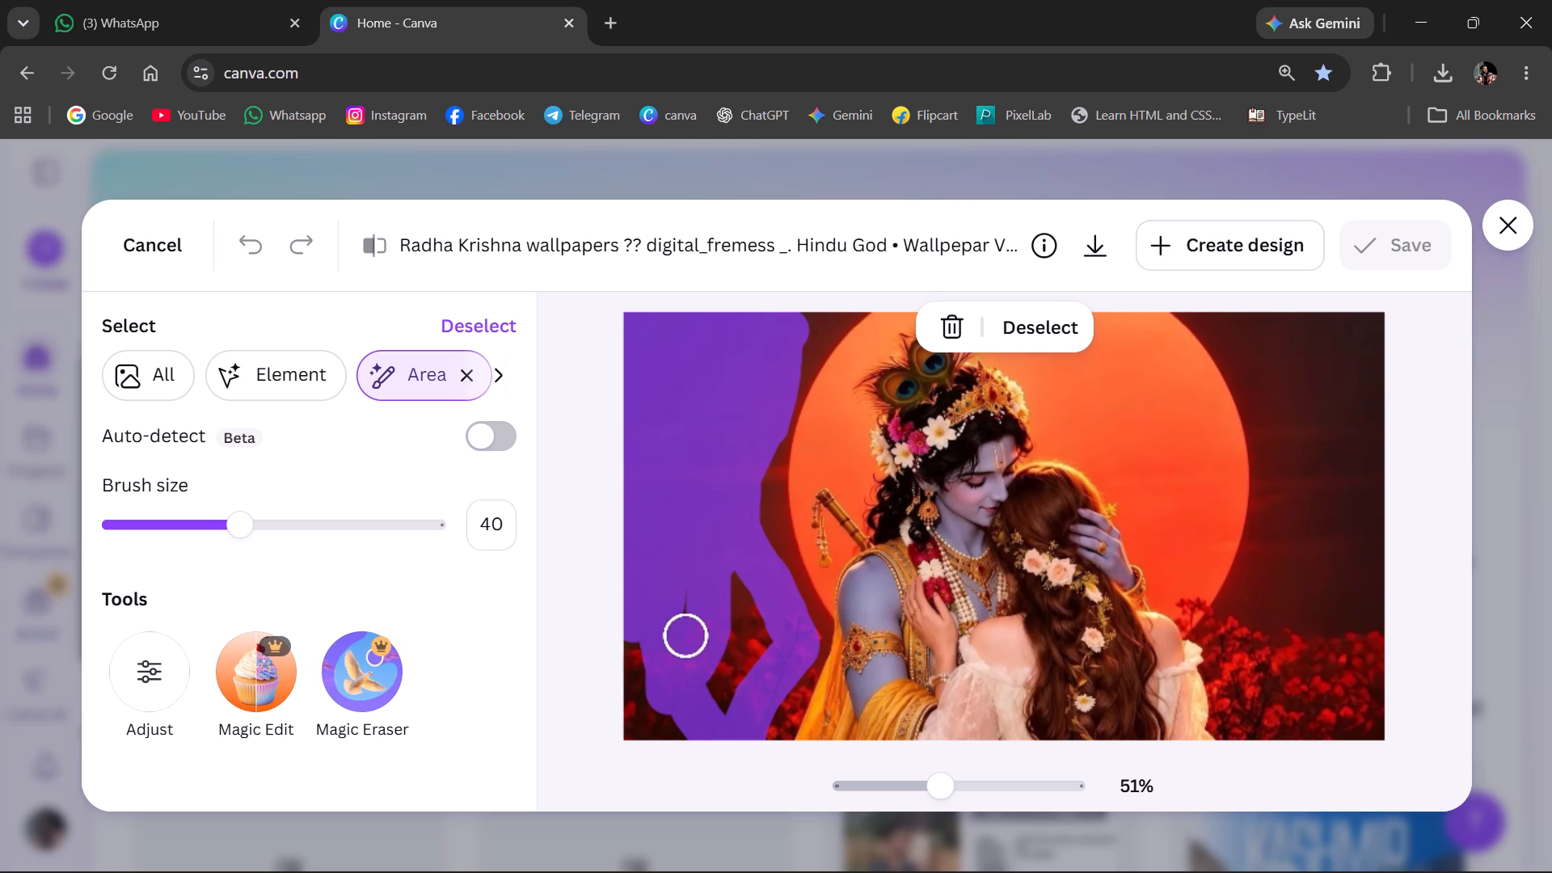
left_click_drag(694, 612, 715, 672)
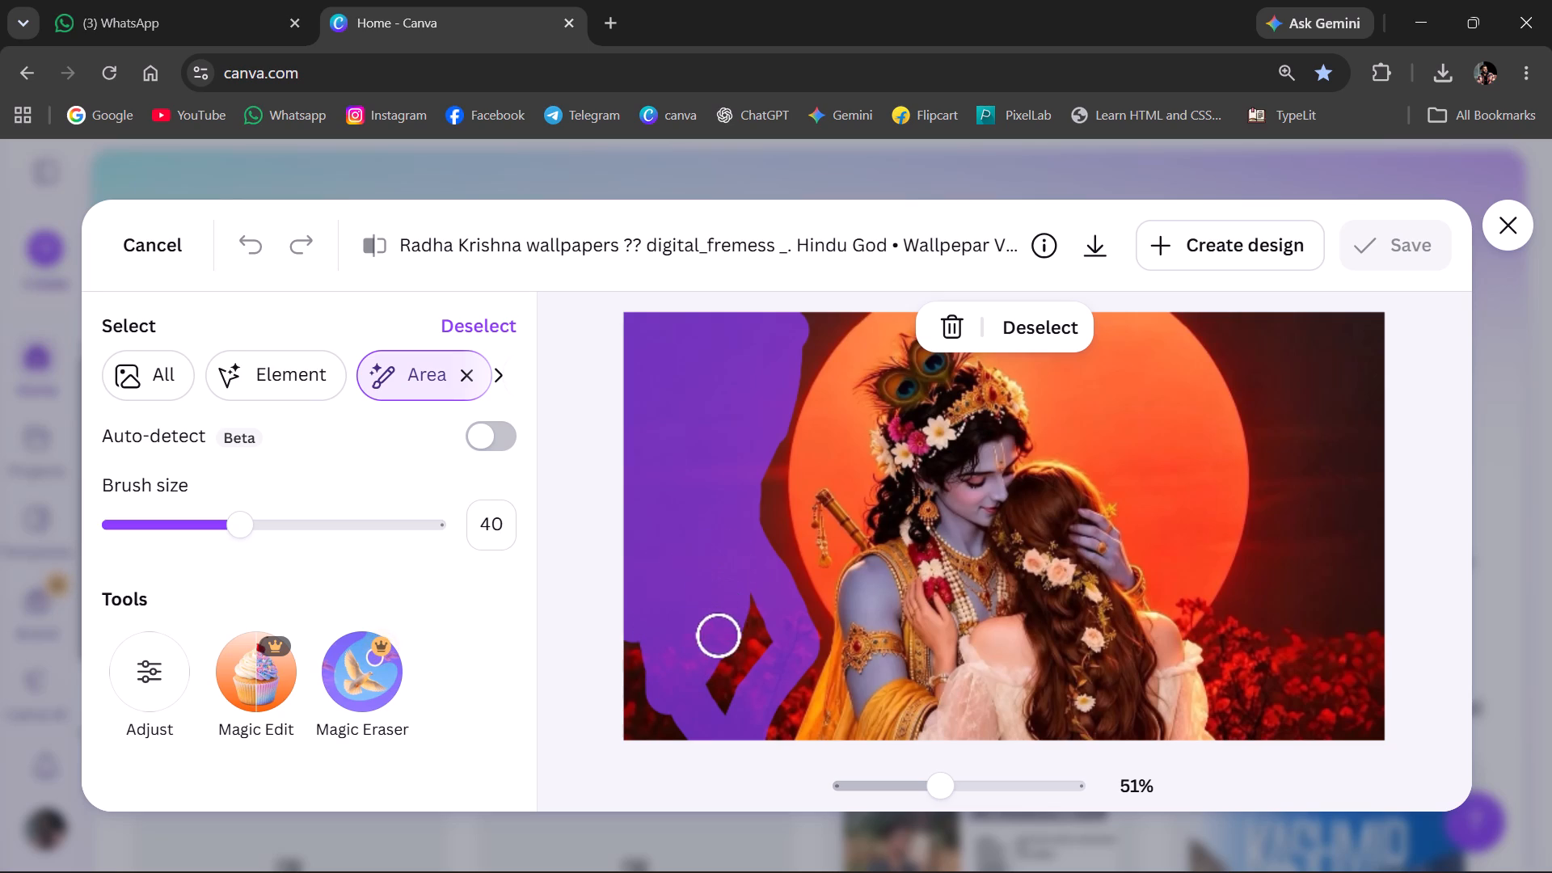
left_click_drag(715, 672, 739, 609)
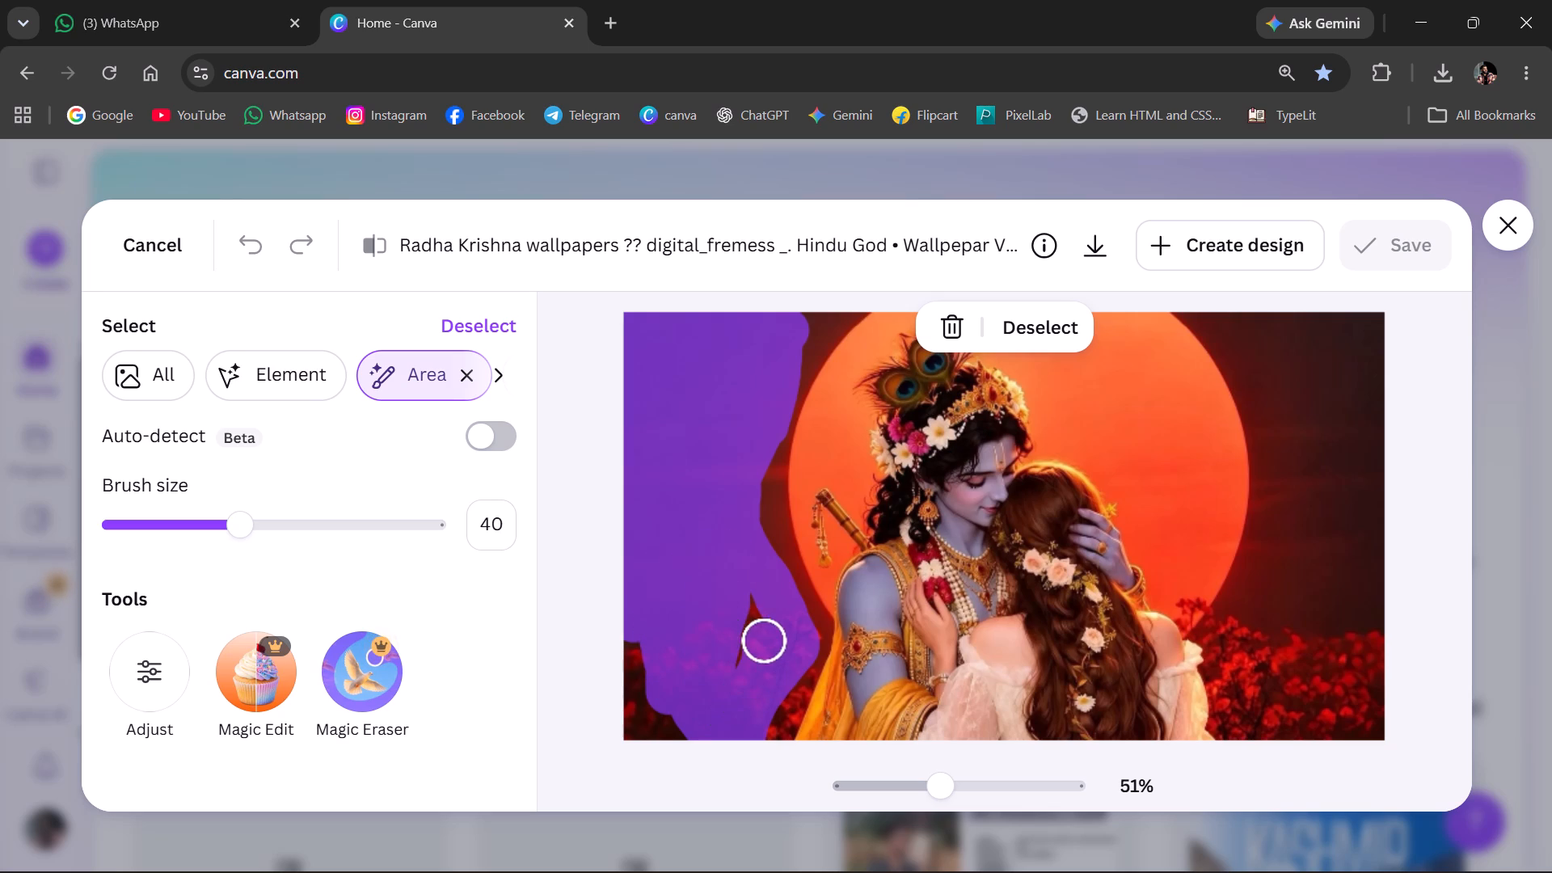
left_click_drag(739, 609, 769, 652)
Complete the area selection over the photo's bottom-left corner and along its lower edge.
left_click_drag(769, 652, 552, 670)
left_click_drag(635, 674, 634, 673)
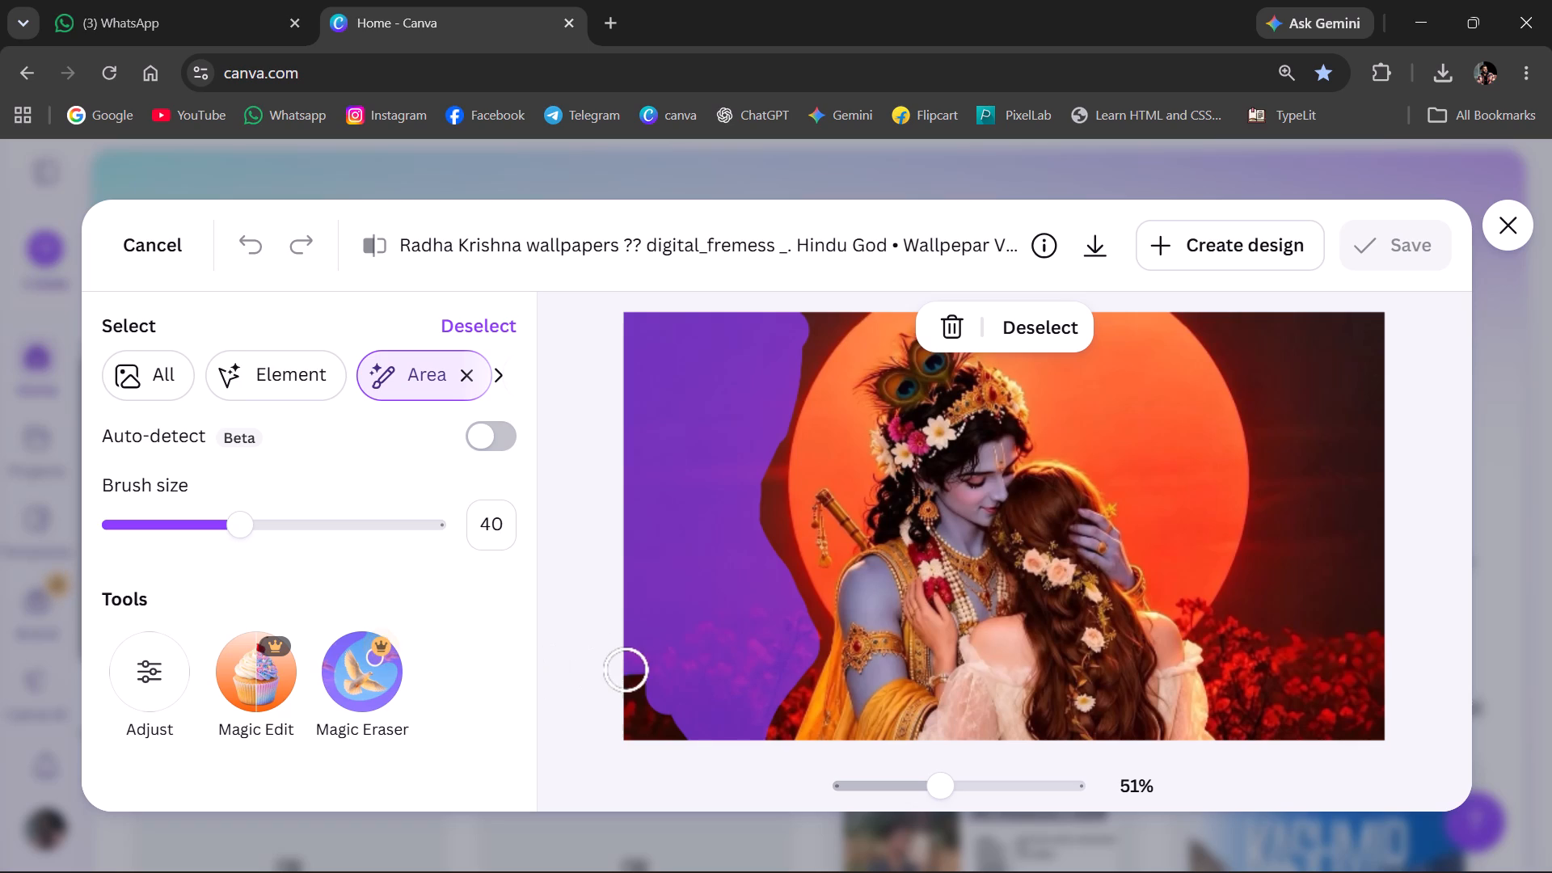
left_click_drag(634, 673, 610, 823)
left_click_drag(653, 699, 639, 797)
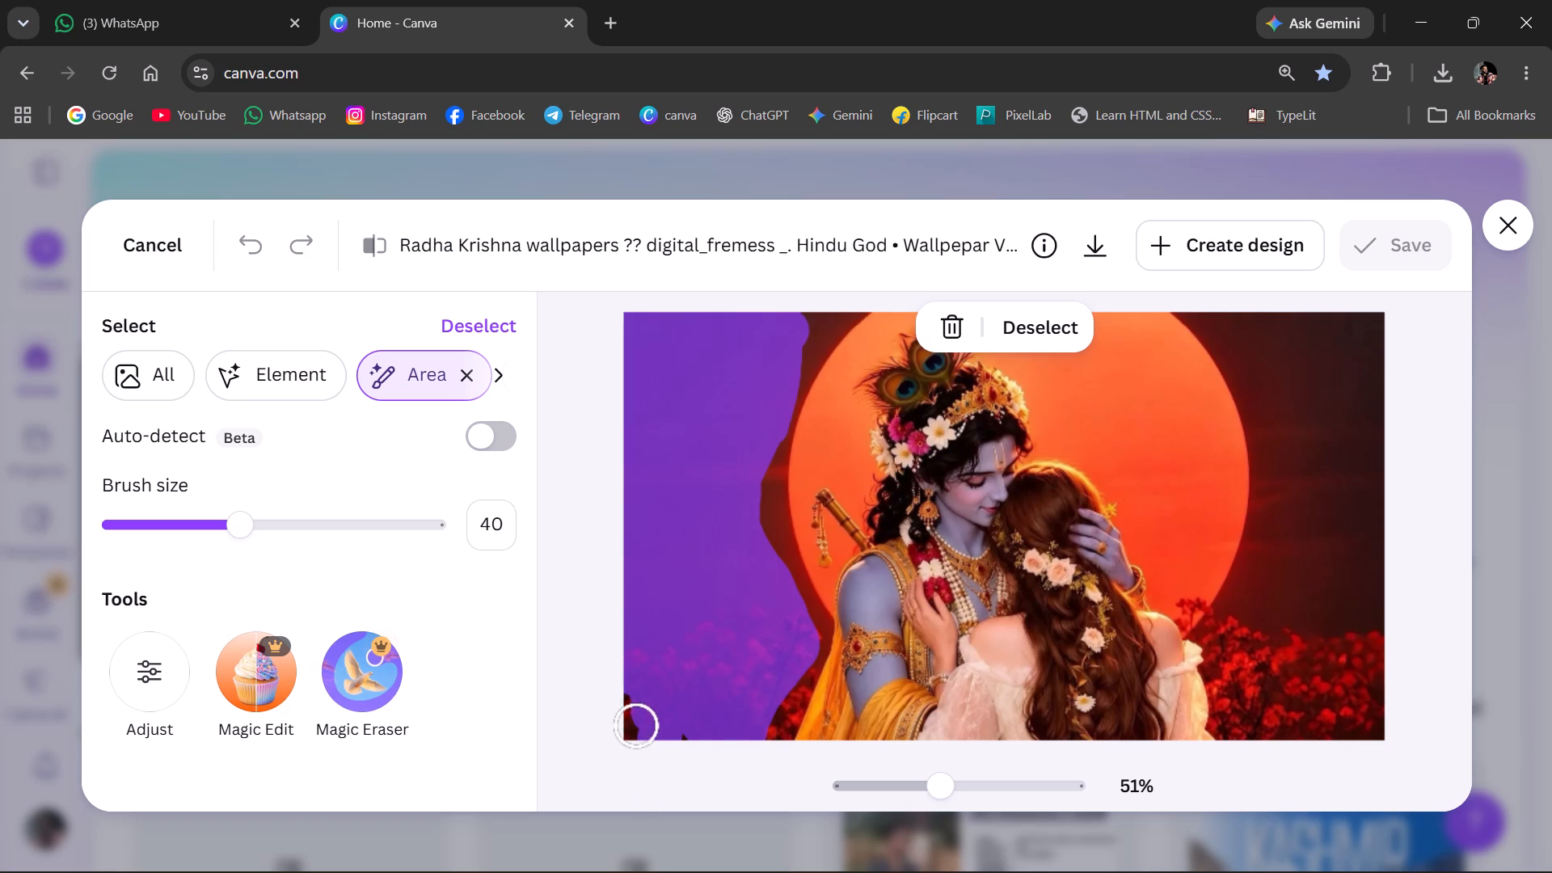
left_click_drag(625, 708, 625, 770)
left_click_drag(712, 723, 718, 740)
Brush the area selection over the photo's top-right corner and down along its right edge to the red flowers.
triple_click(1335, 318)
left_click(1335, 318)
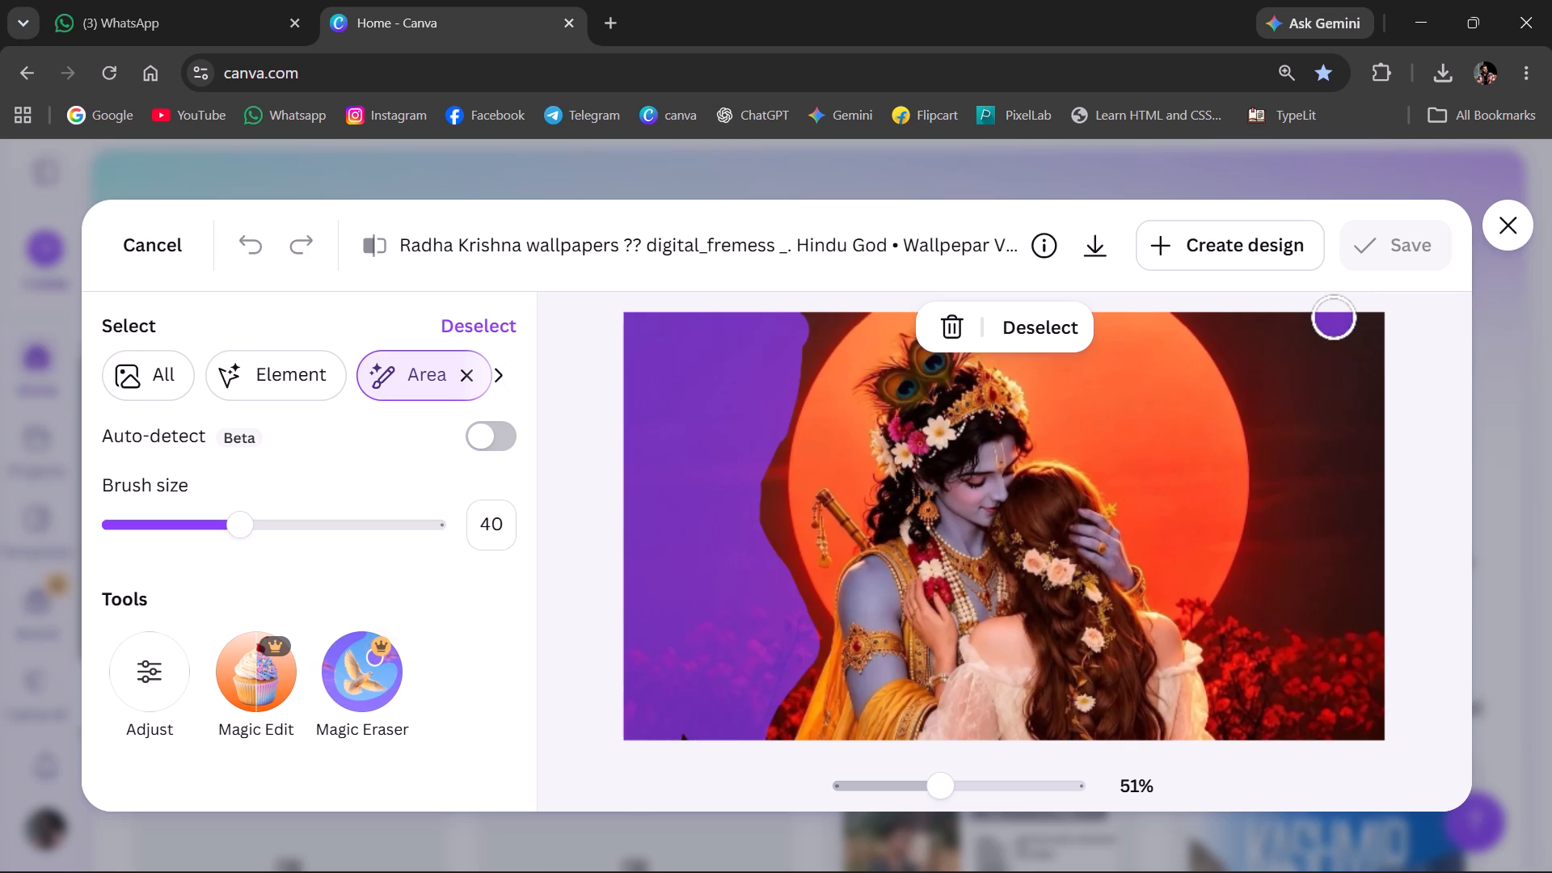
left_click(1340, 318)
left_click_drag(1342, 318, 1352, 322)
left_click(1353, 322)
triple_click(1359, 324)
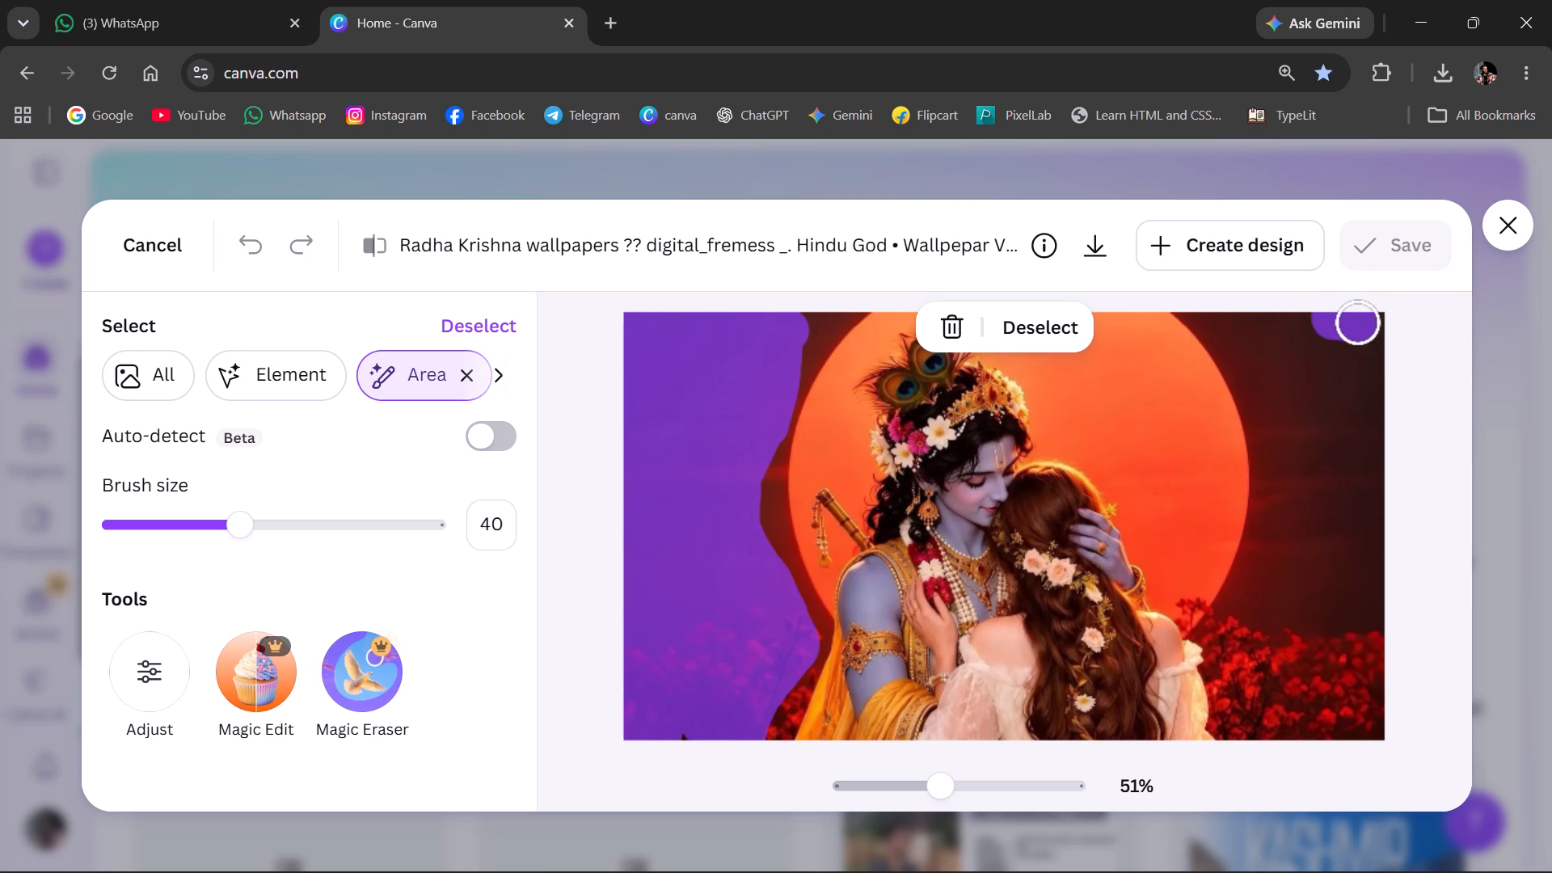
triple_click(1360, 325)
double_click(1368, 324)
left_click_drag(1368, 324, 1371, 428)
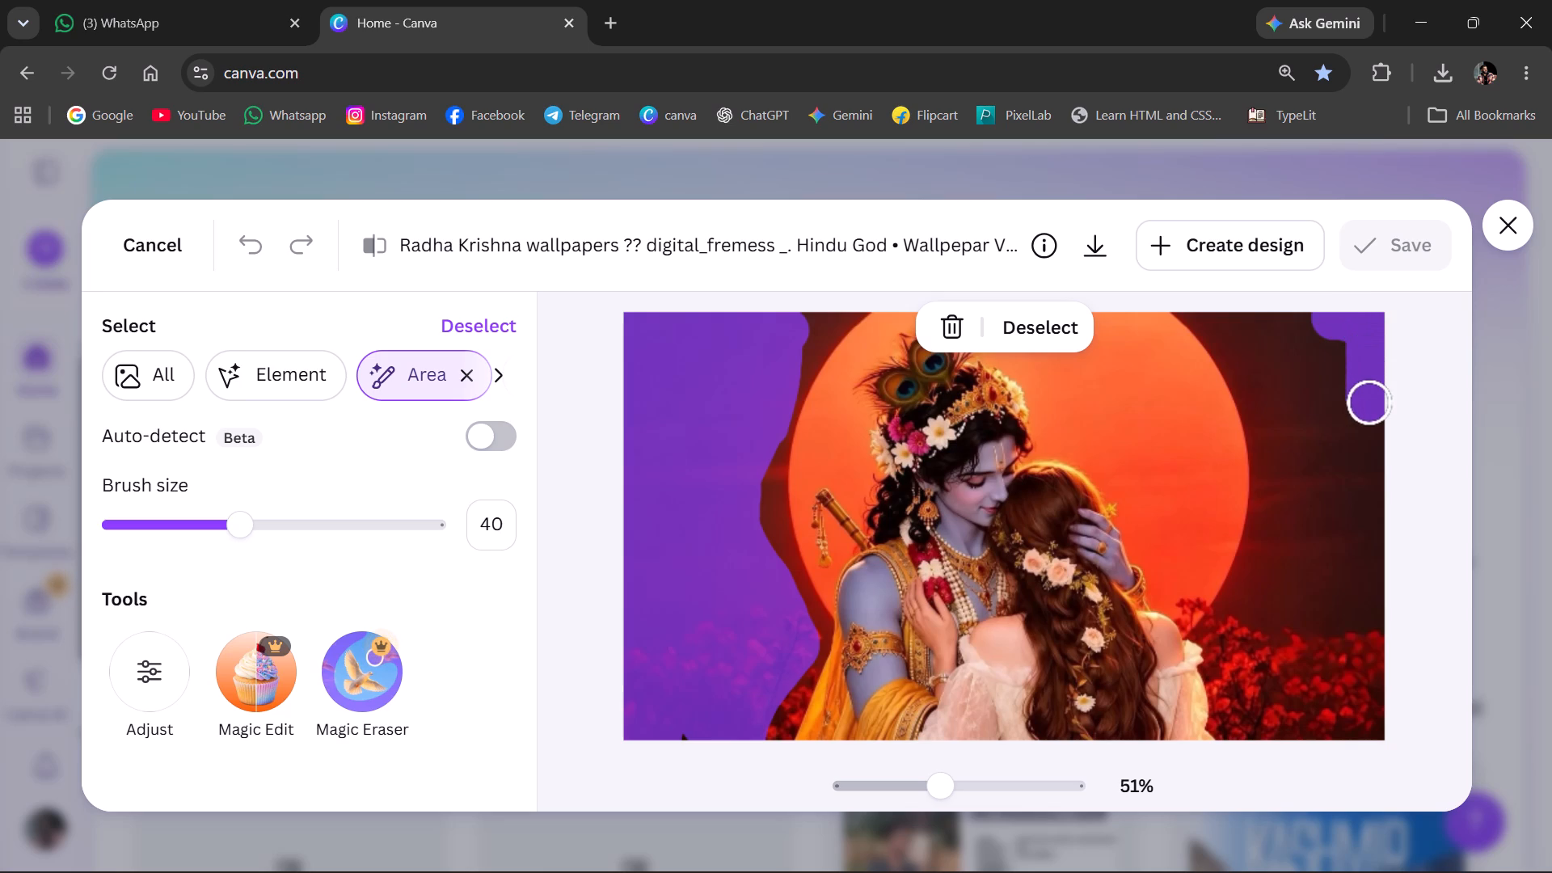
left_click_drag(1371, 428, 1379, 841)
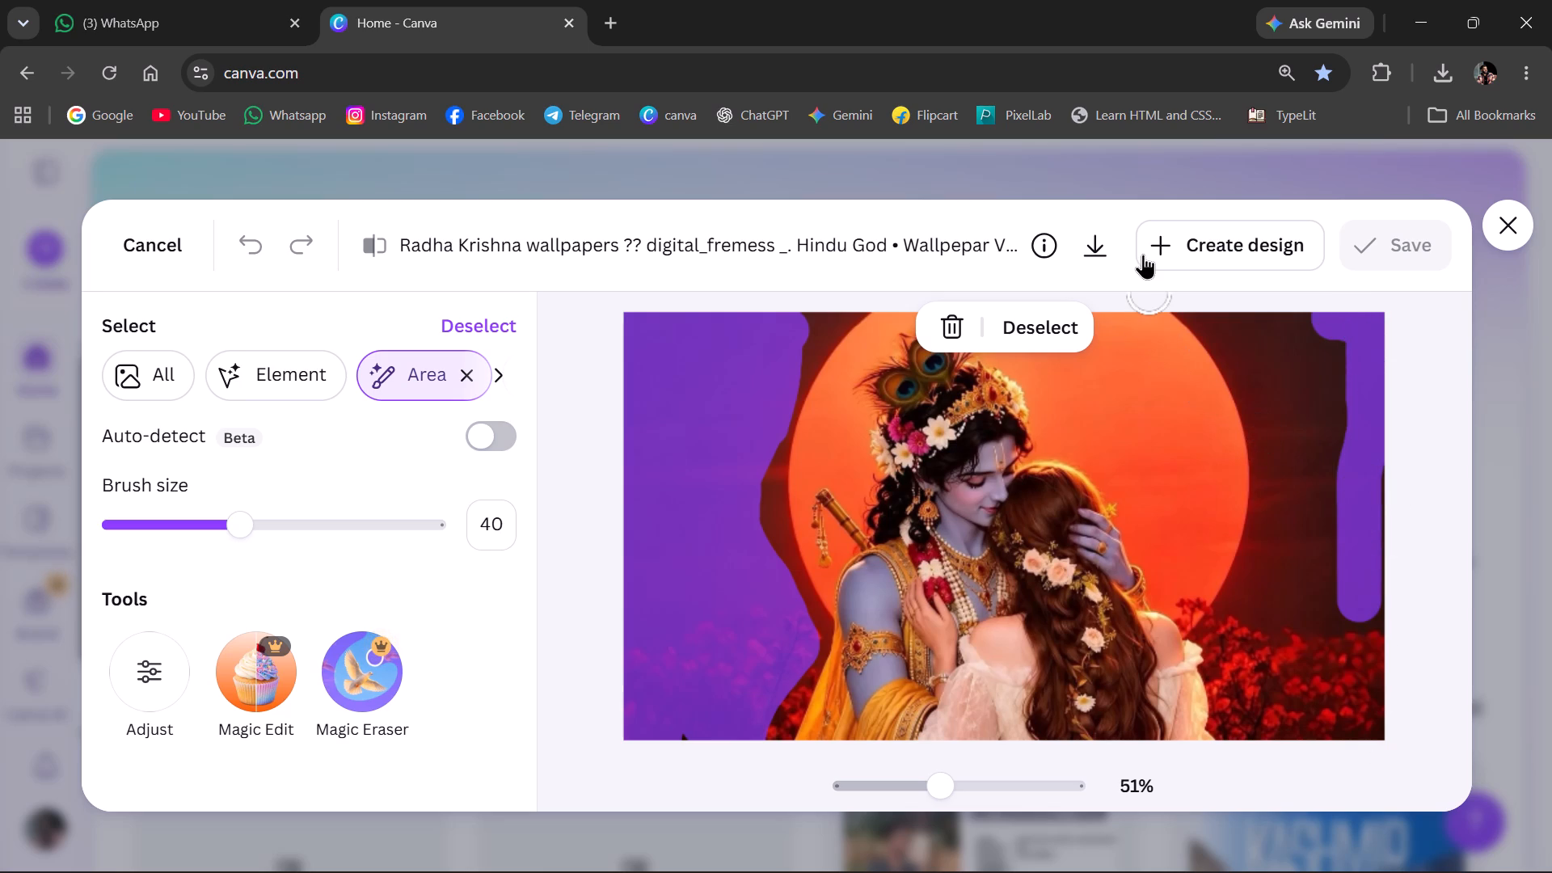
Extend the area selection over the dark background between the sun's upper right side and the photo's top-right corner.
left_click_drag(1224, 293, 1225, 293)
left_click_drag(1225, 293, 1331, 358)
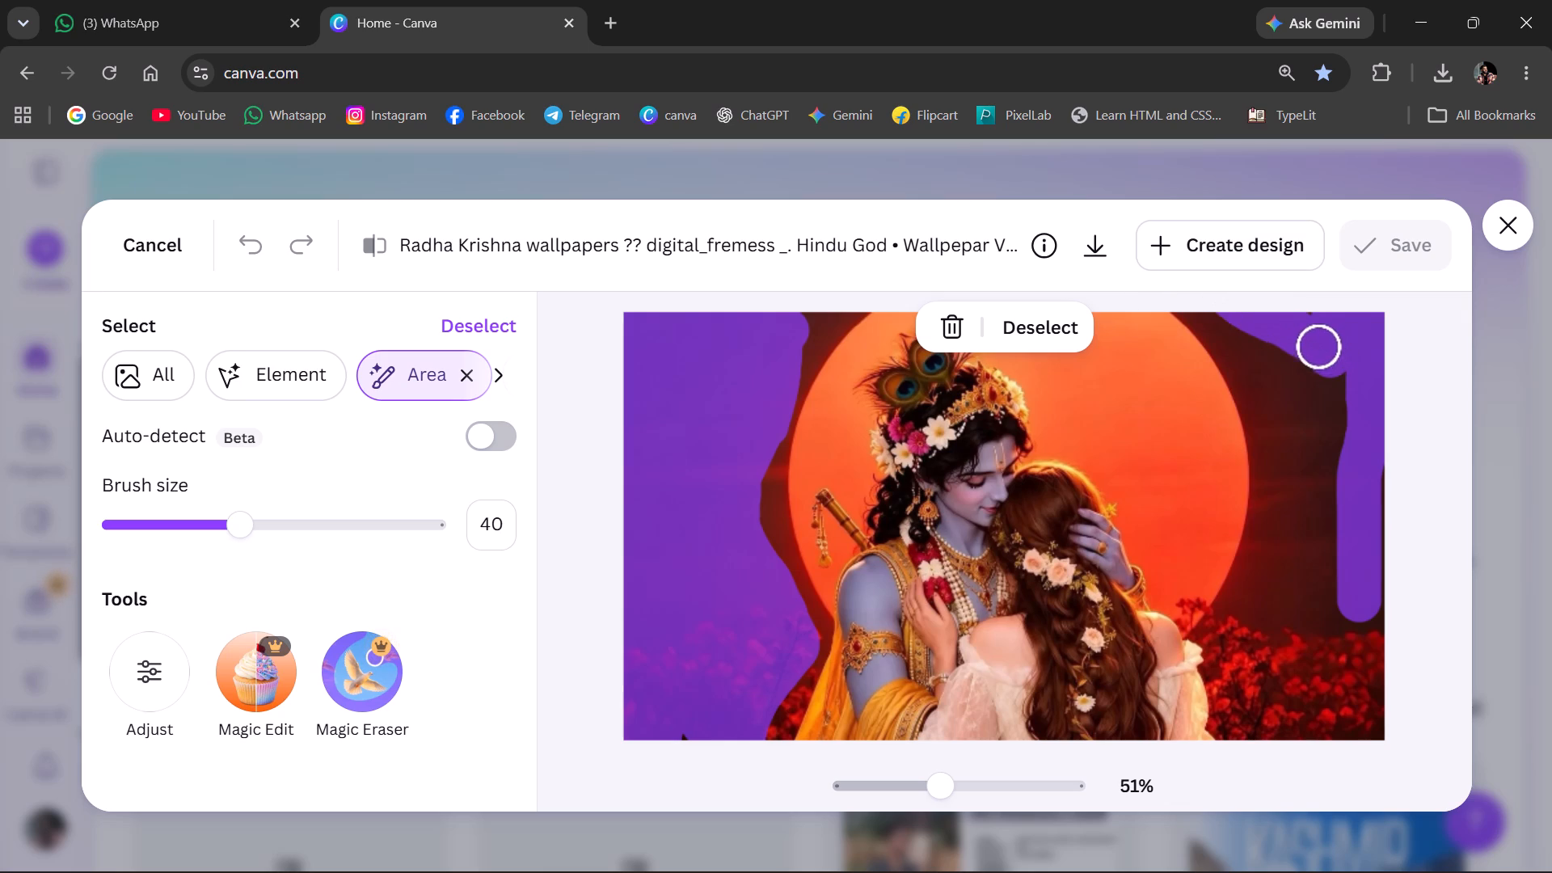
left_click_drag(1253, 327, 1331, 401)
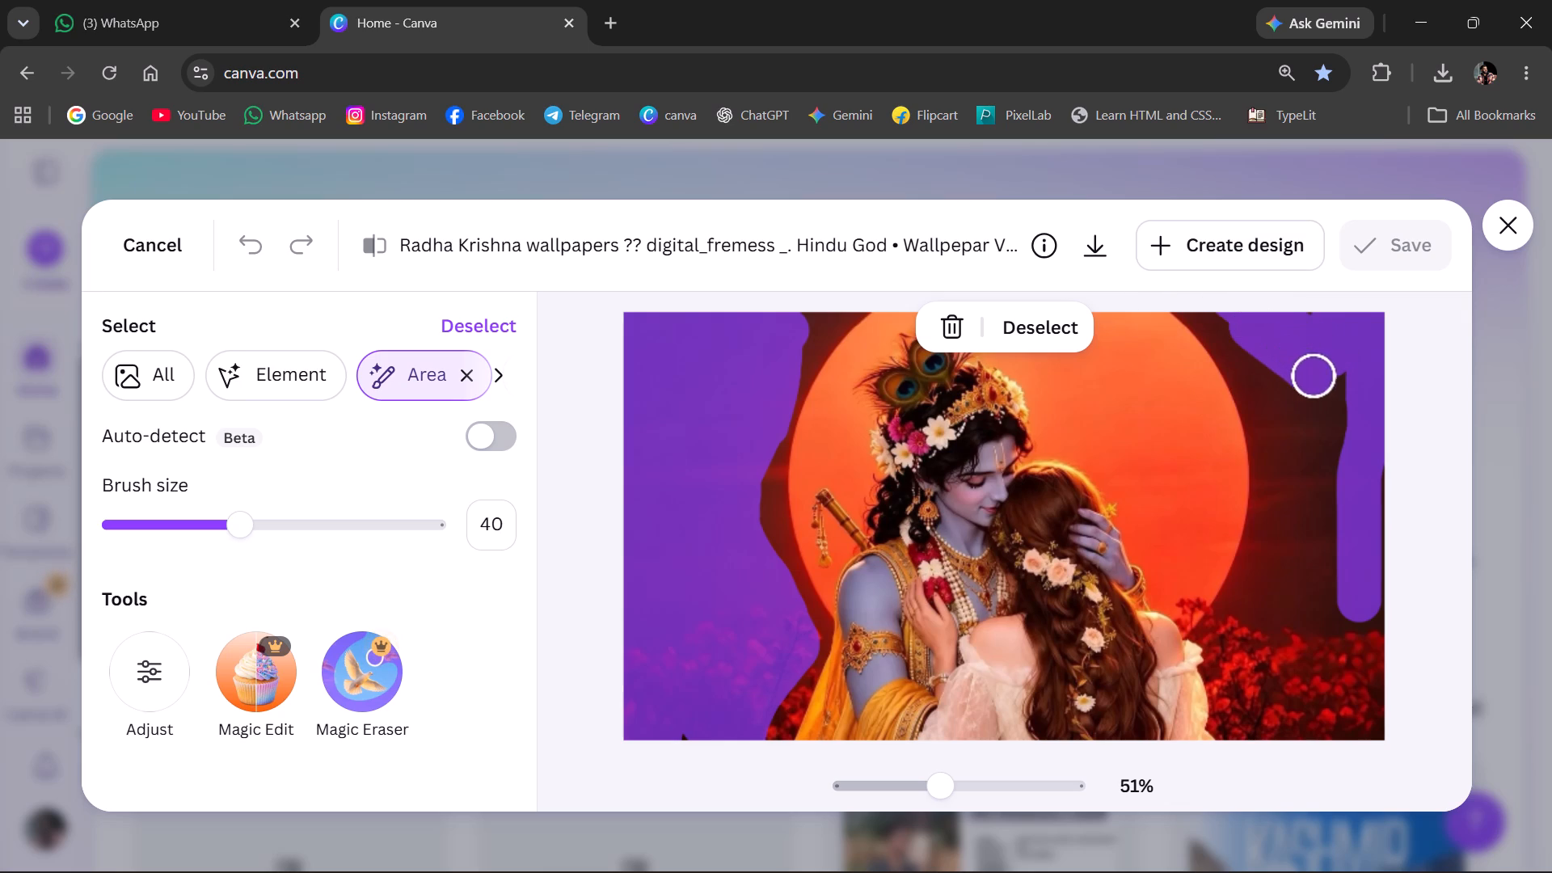
left_click_drag(1331, 401, 1331, 454)
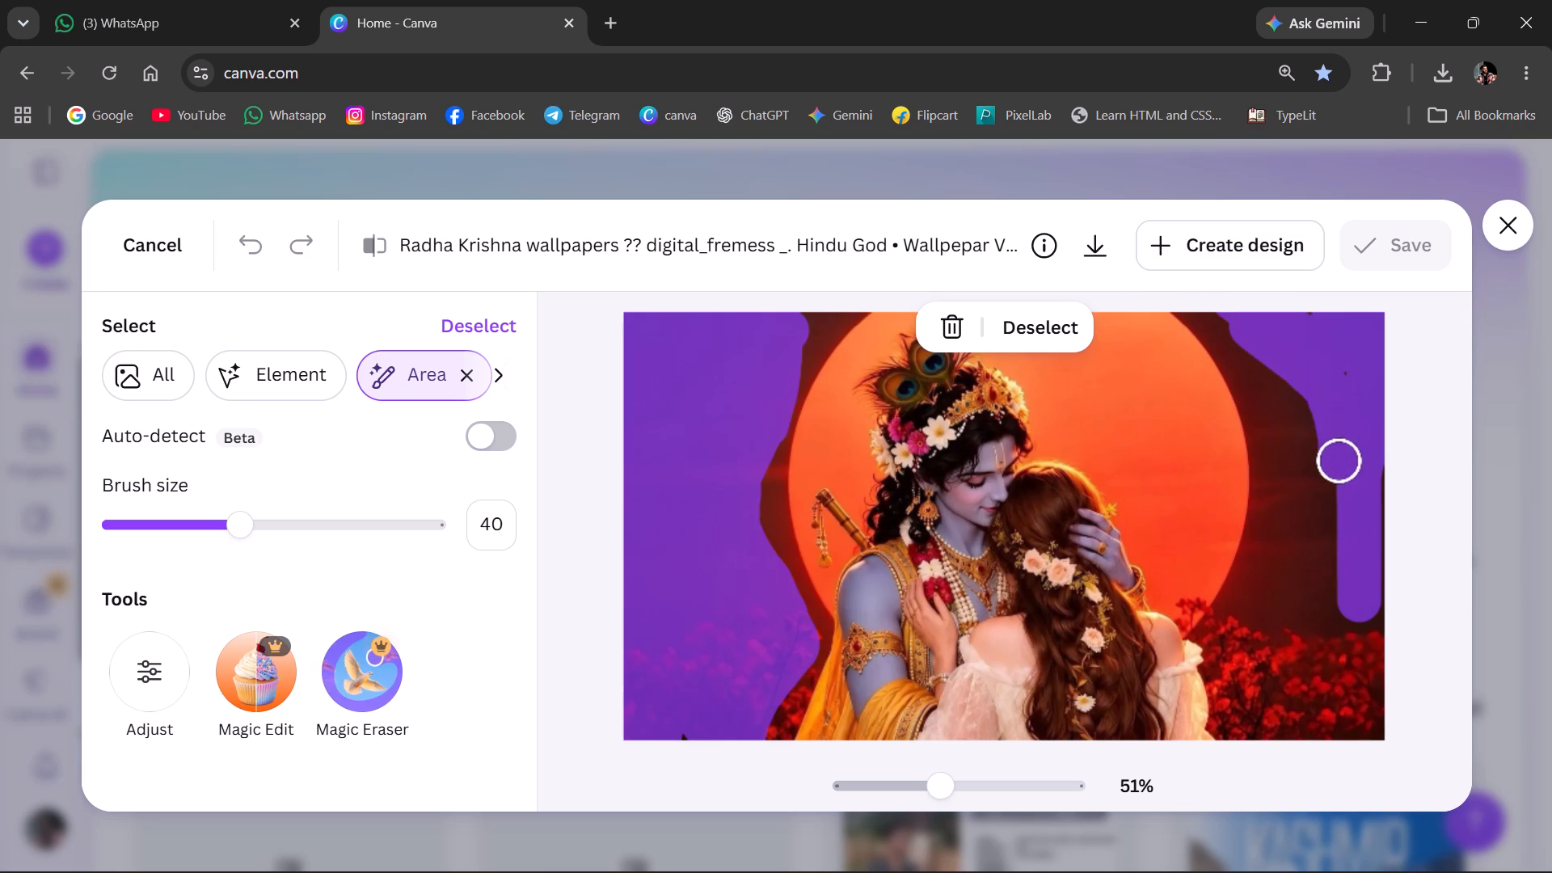
left_click_drag(1356, 326, 1327, 488)
left_click_drag(1368, 328, 1326, 429)
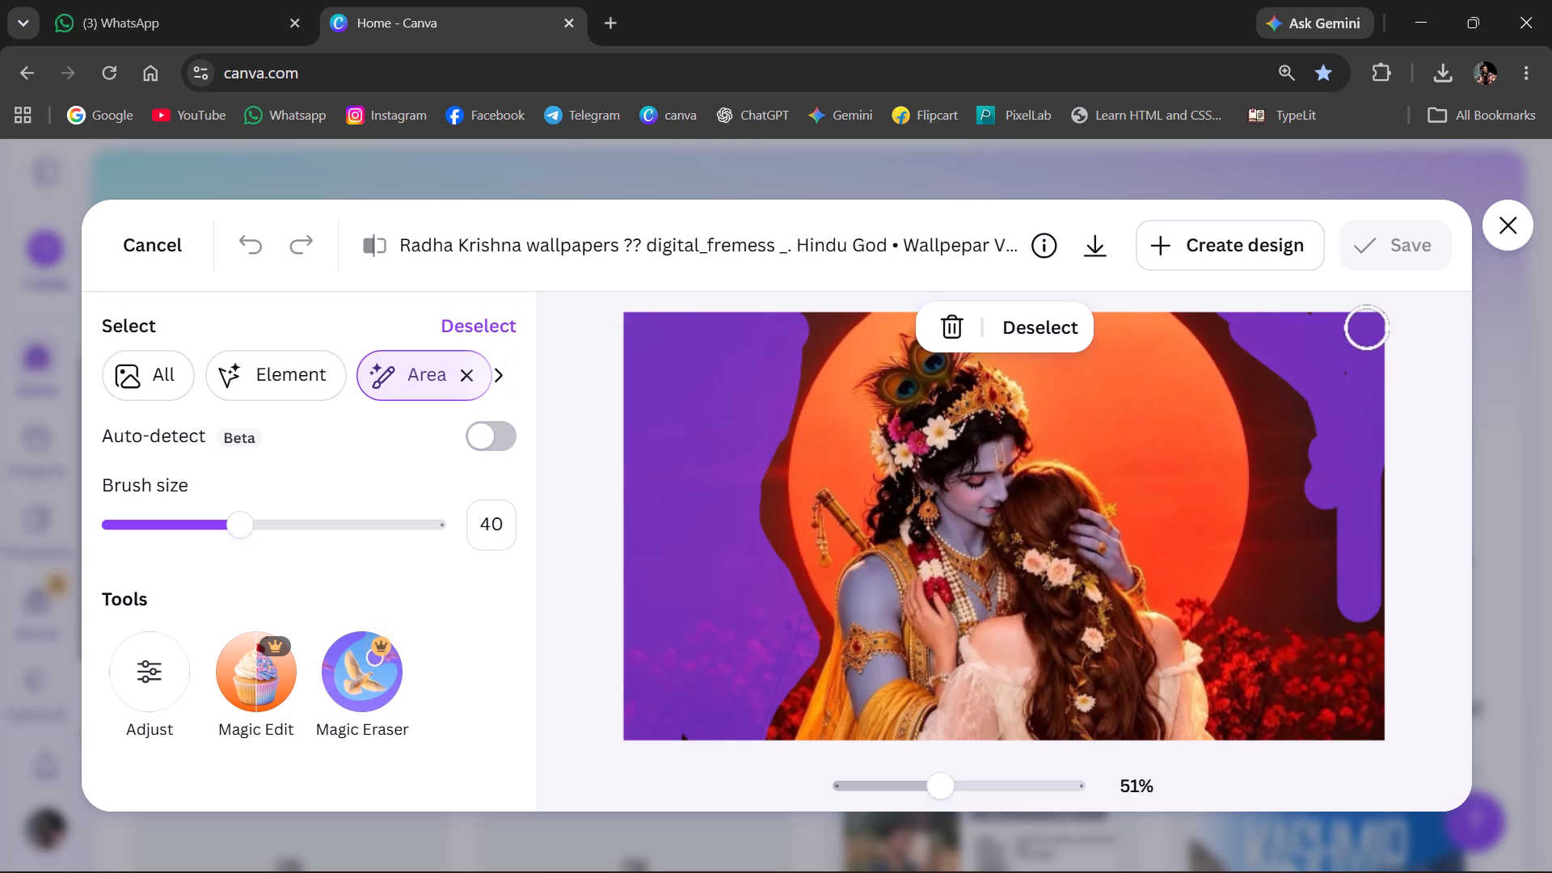
Widen the area selection along the photo's right edge down to the red flowers, filling the gaps between strokes.
left_click(1324, 372)
left_click(1324, 372)
left_click_drag(1324, 372, 1322, 390)
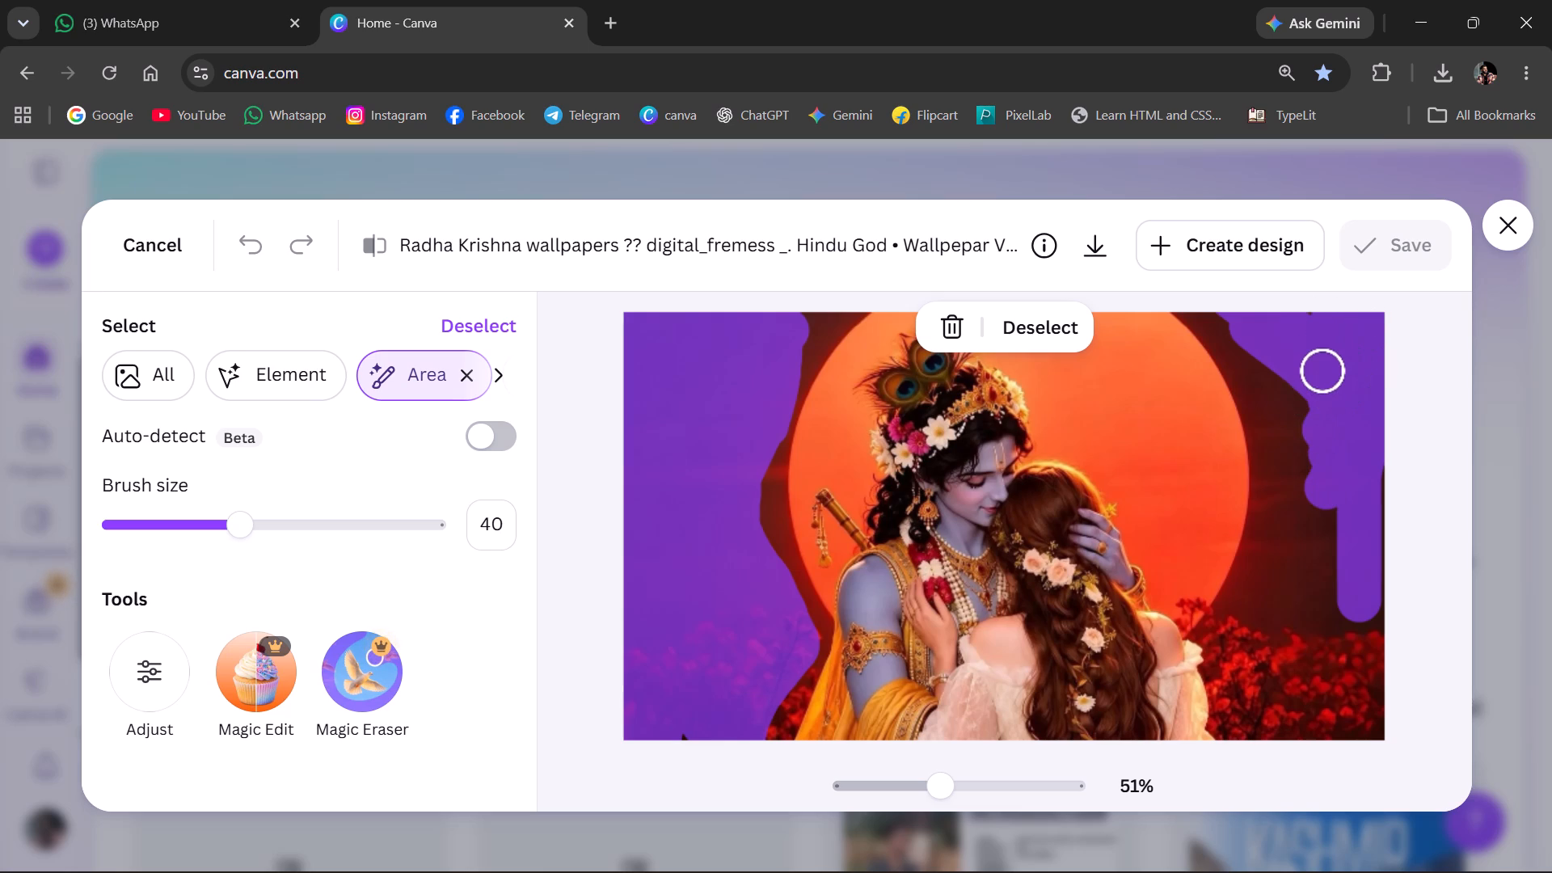
left_click_drag(1322, 390, 1322, 397)
left_click_drag(1321, 400, 1318, 409)
left_click_drag(1318, 410, 1330, 576)
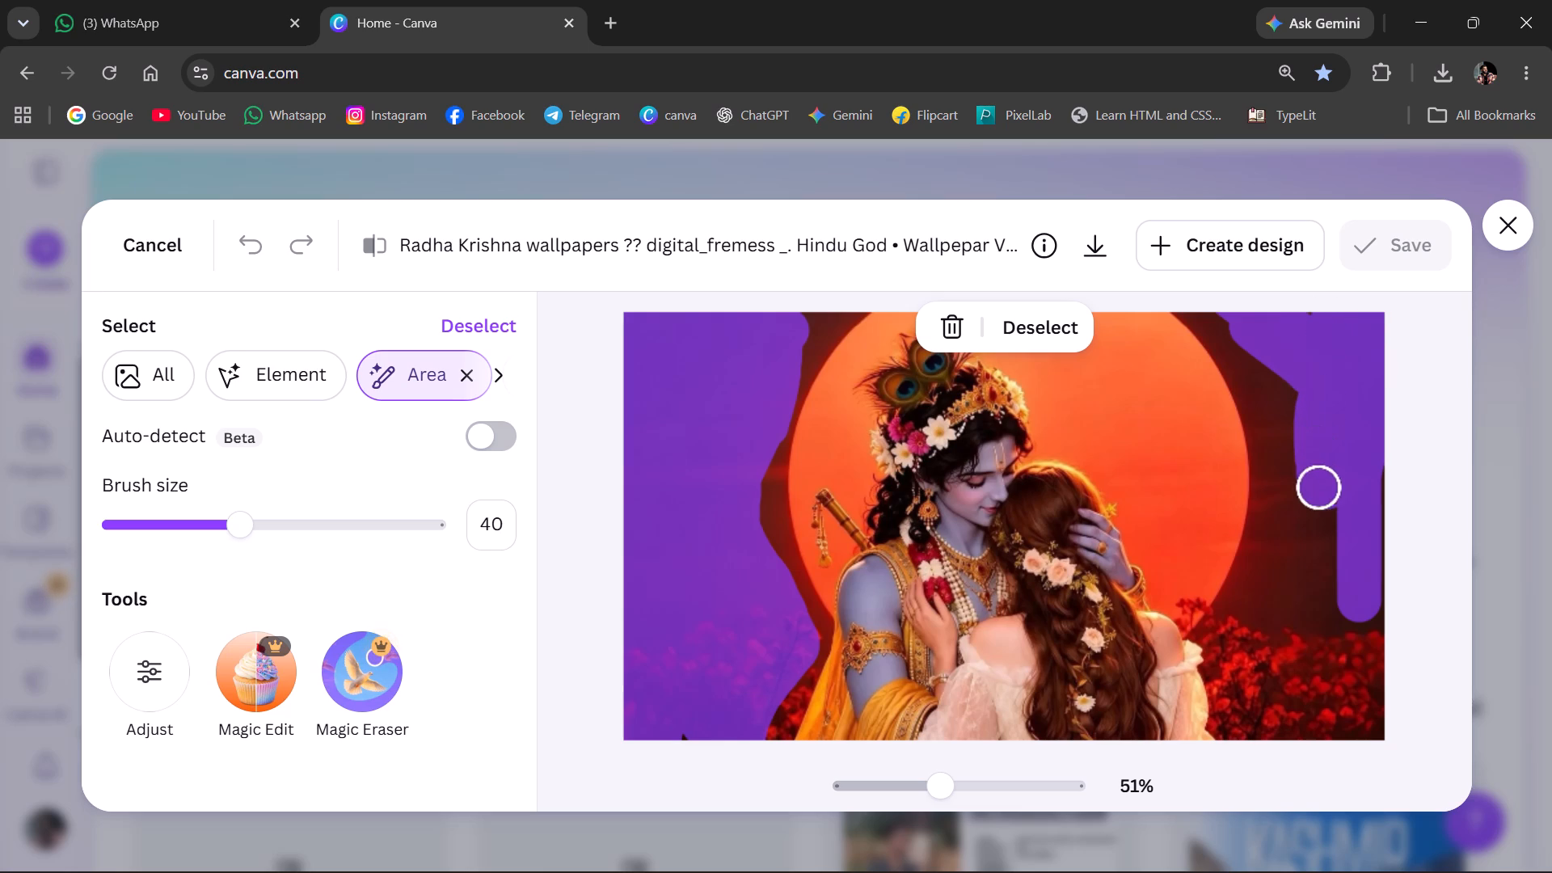
left_click_drag(1330, 576, 1343, 631)
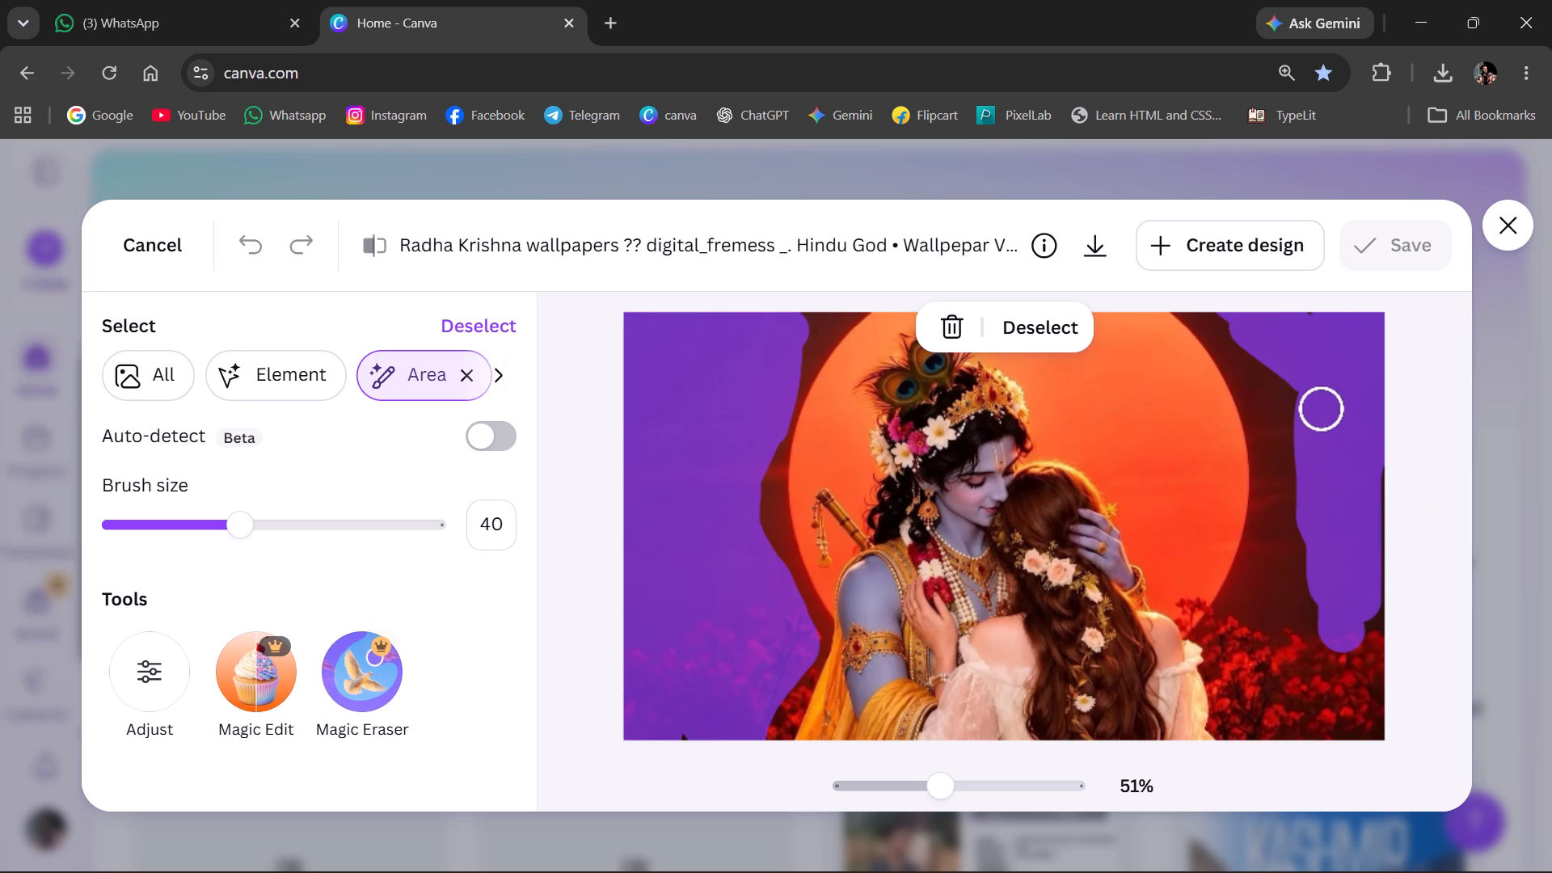
left_click_drag(1363, 404, 1373, 496)
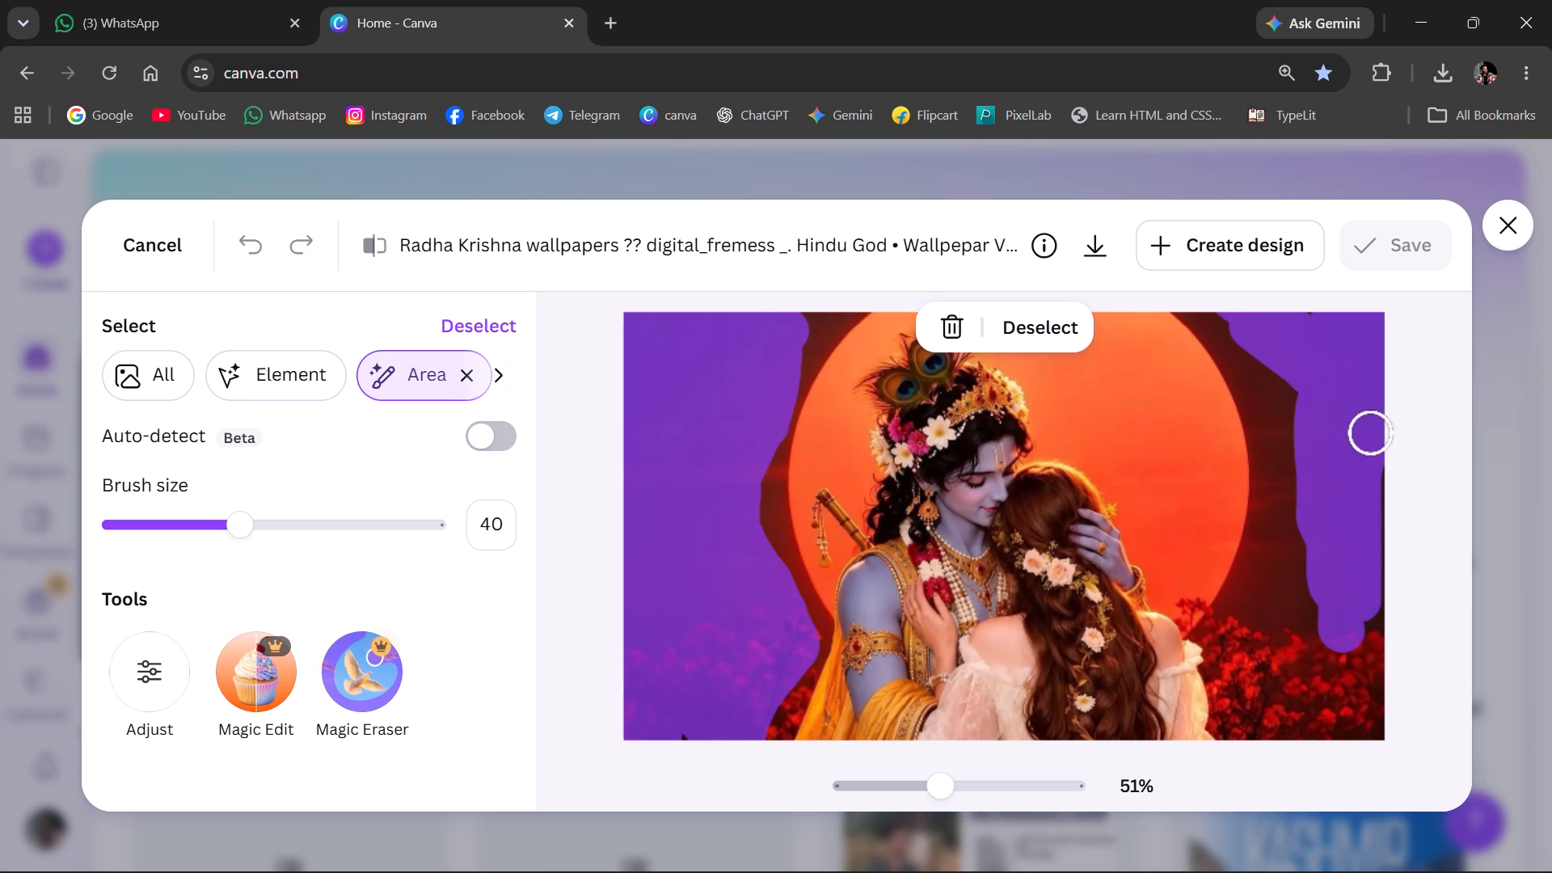
left_click_drag(1373, 496, 1350, 623)
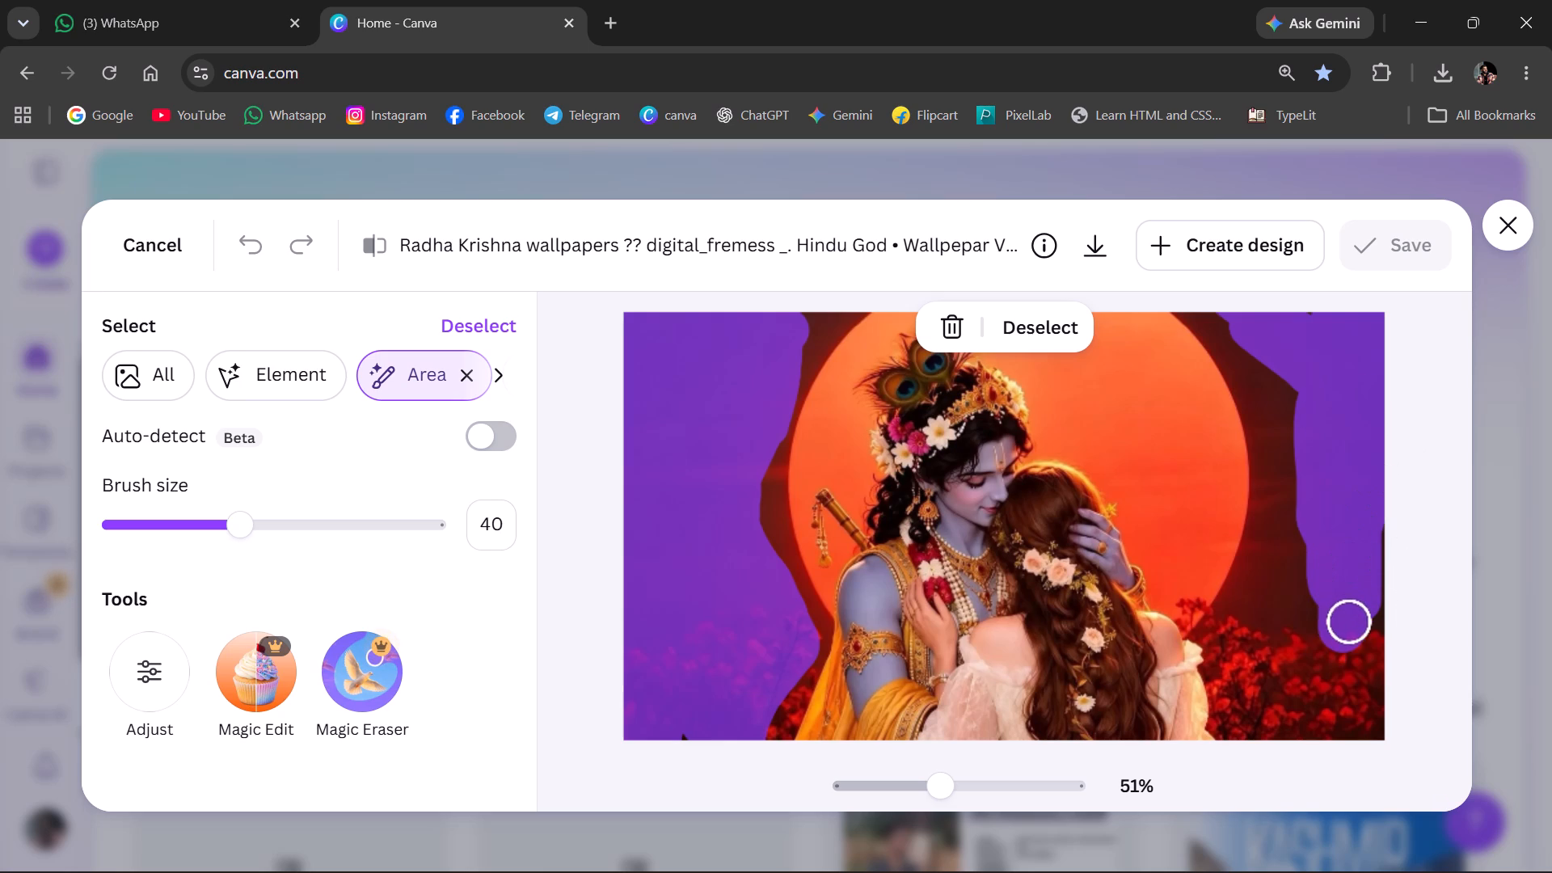
Brush the area selection over the red flowers in the photo's bottom-right corner and back up the selection's inner side.
left_click_drag(1390, 487, 1405, 652)
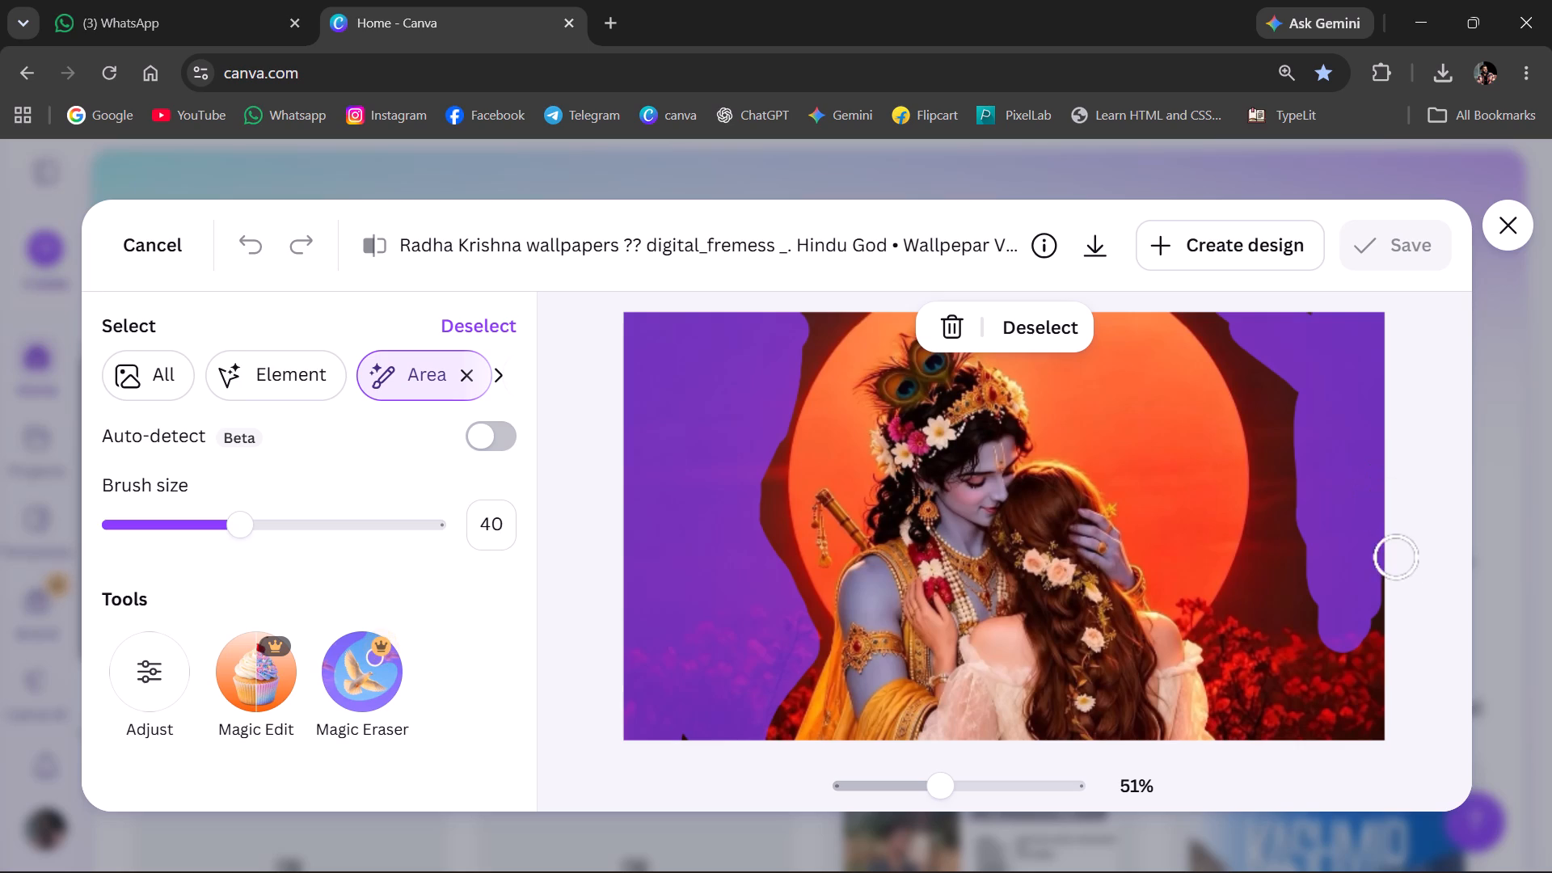
left_click_drag(1405, 652, 1344, 763)
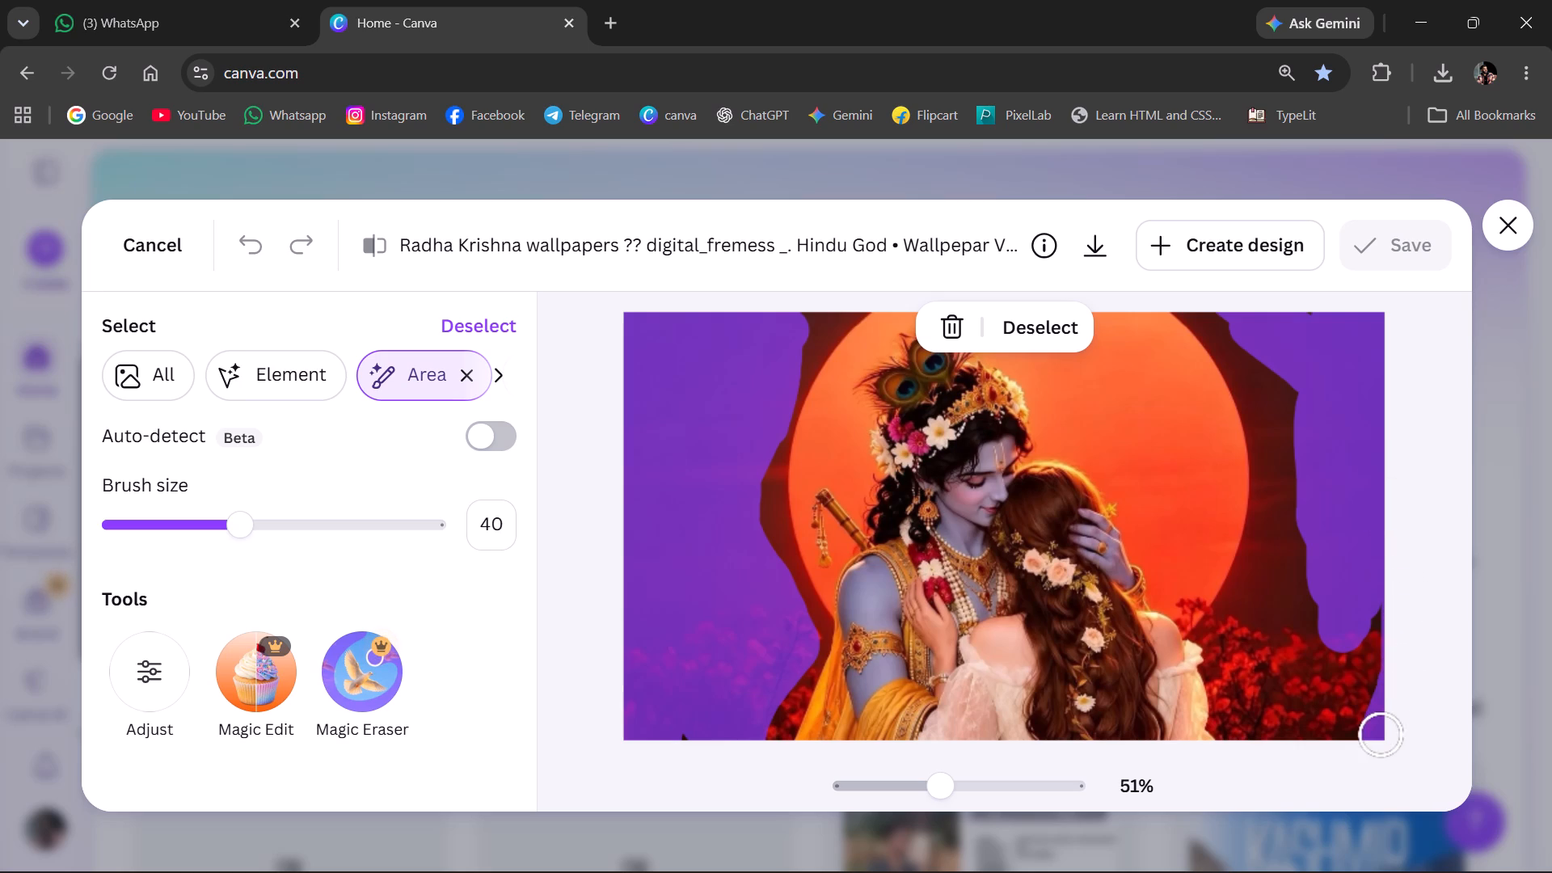
left_click_drag(1368, 563, 1367, 668)
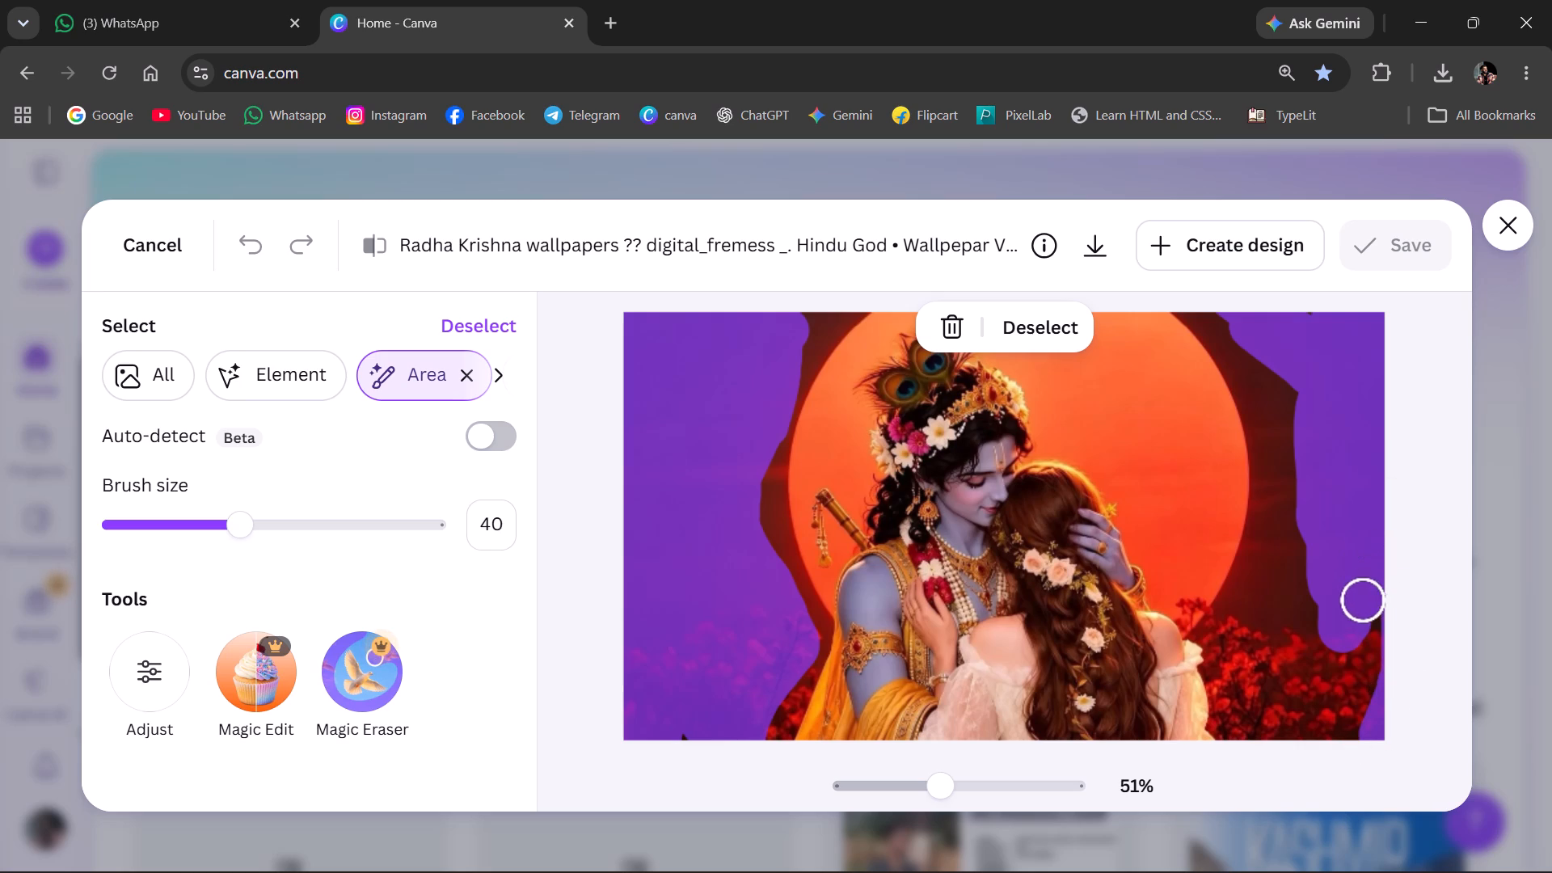
left_click_drag(1367, 668, 1329, 758)
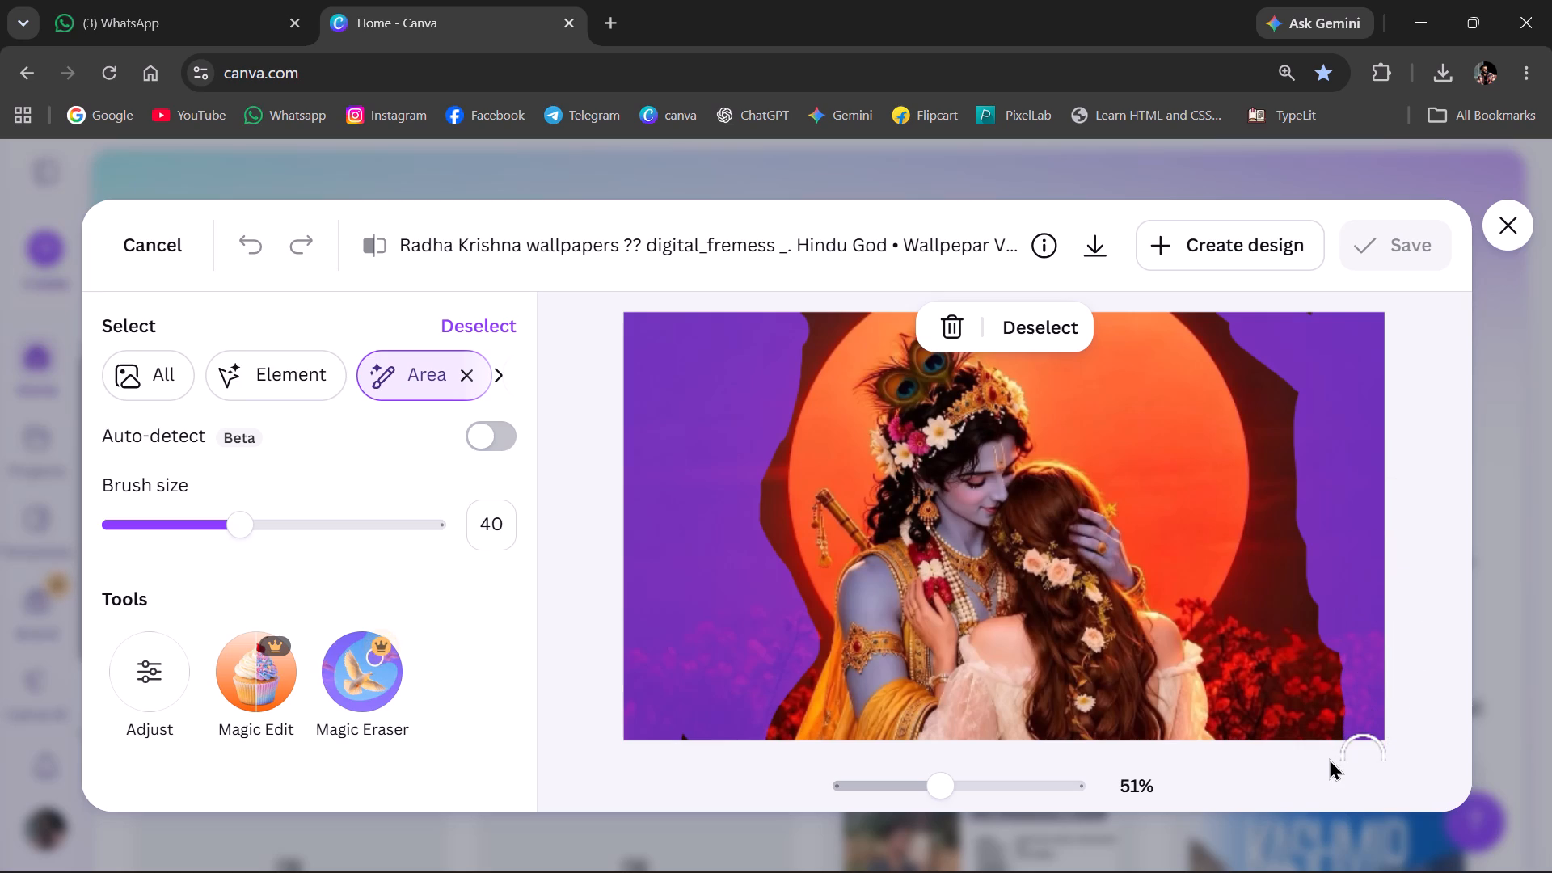
left_click_drag(1329, 758, 1296, 591)
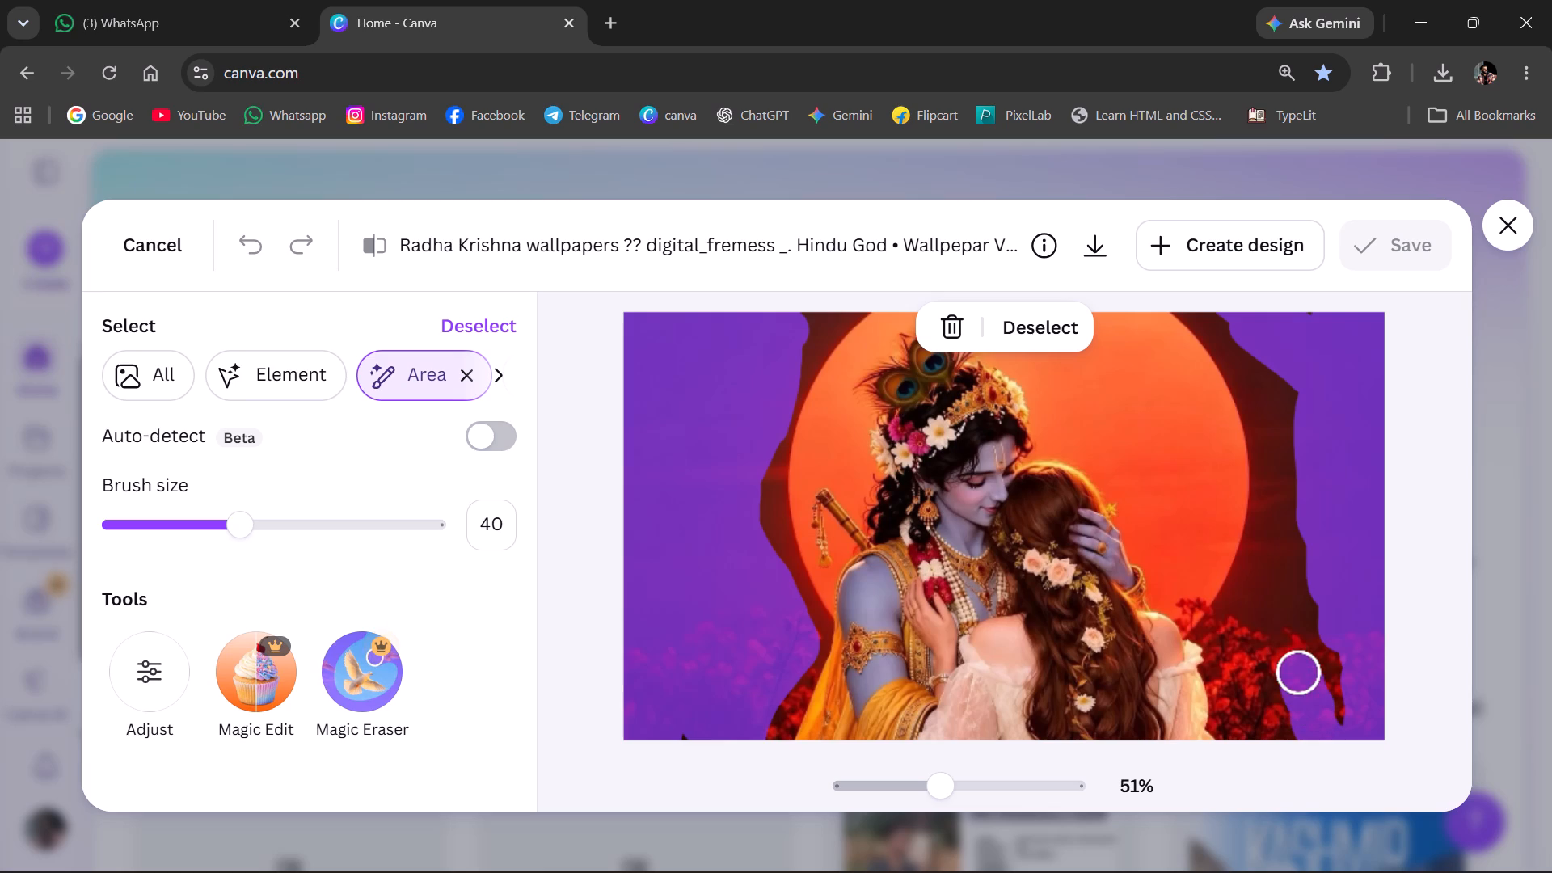
left_click_drag(1296, 591, 1314, 403)
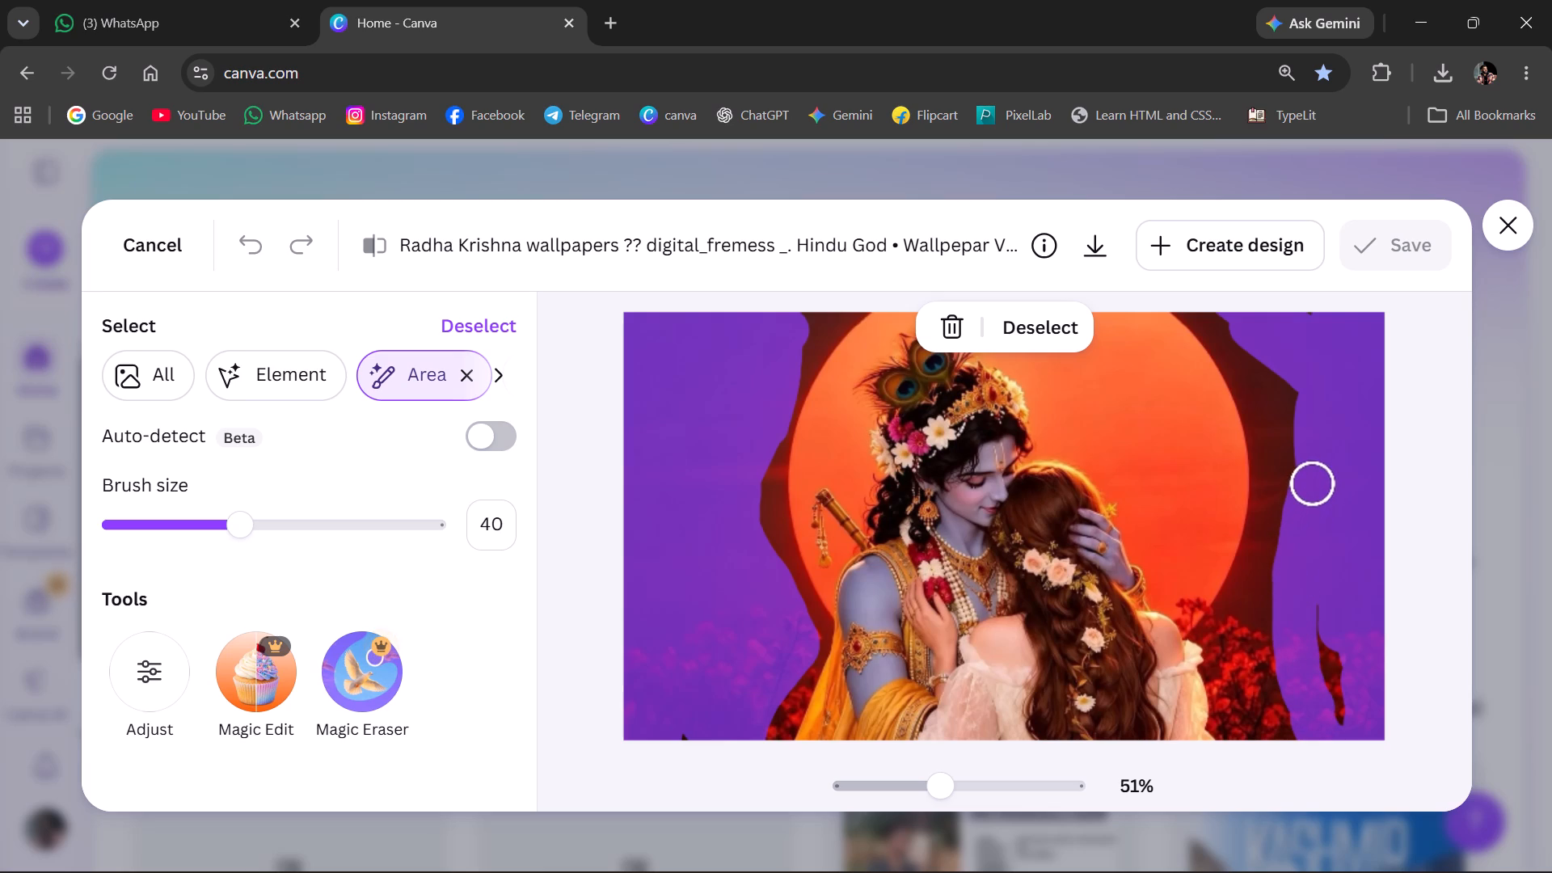
Widen the area selection inward to the sun's right side, from the photo's top edge down beside the sun.
left_click_drag(1314, 403, 1292, 311)
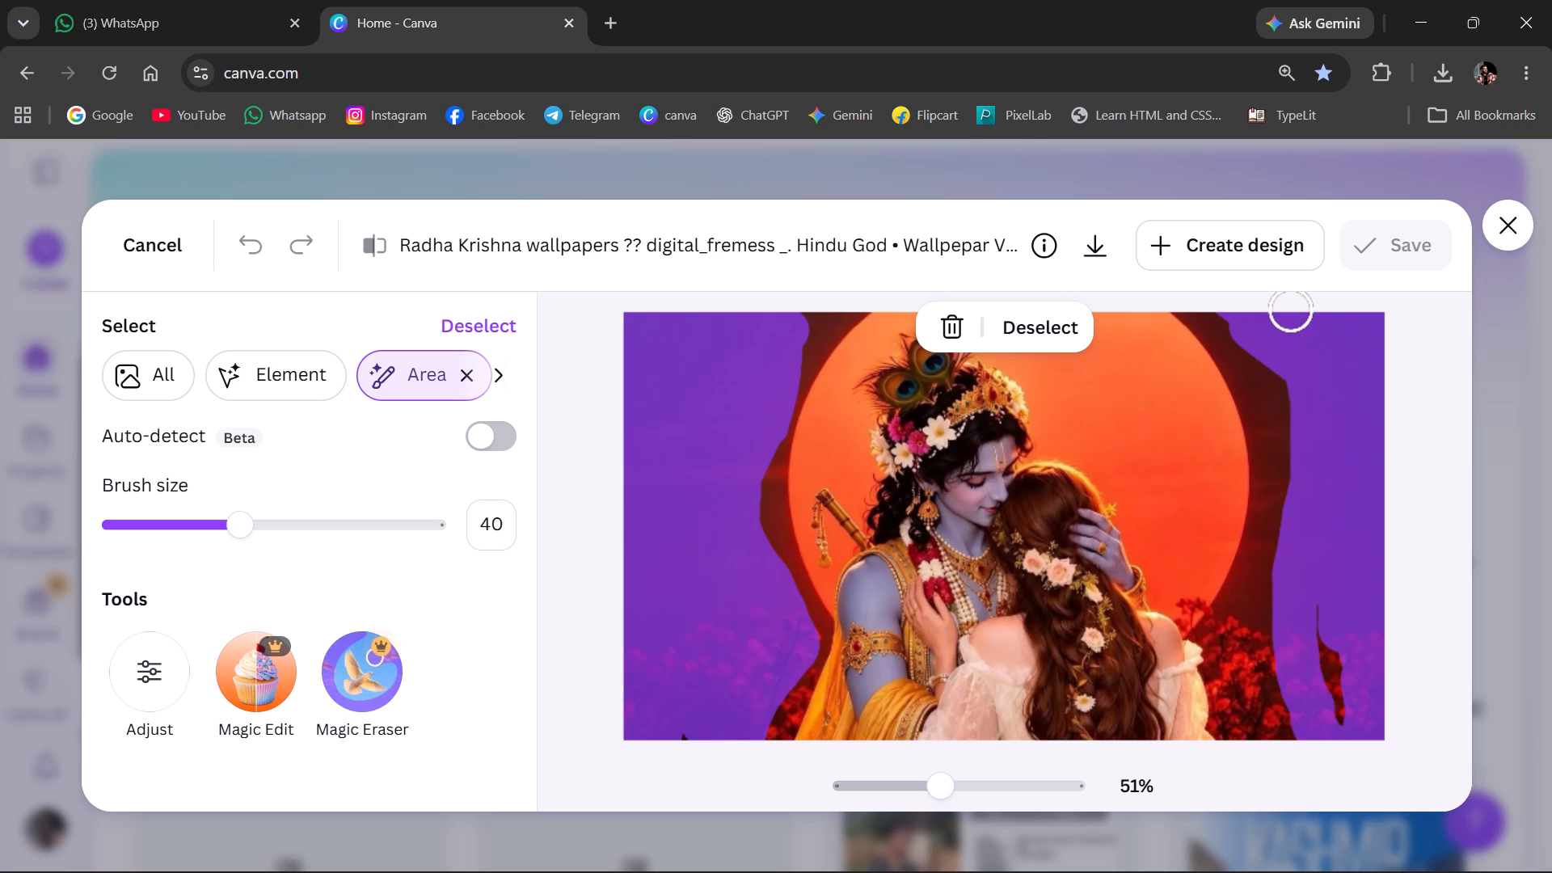
left_click_drag(1269, 341, 1267, 397)
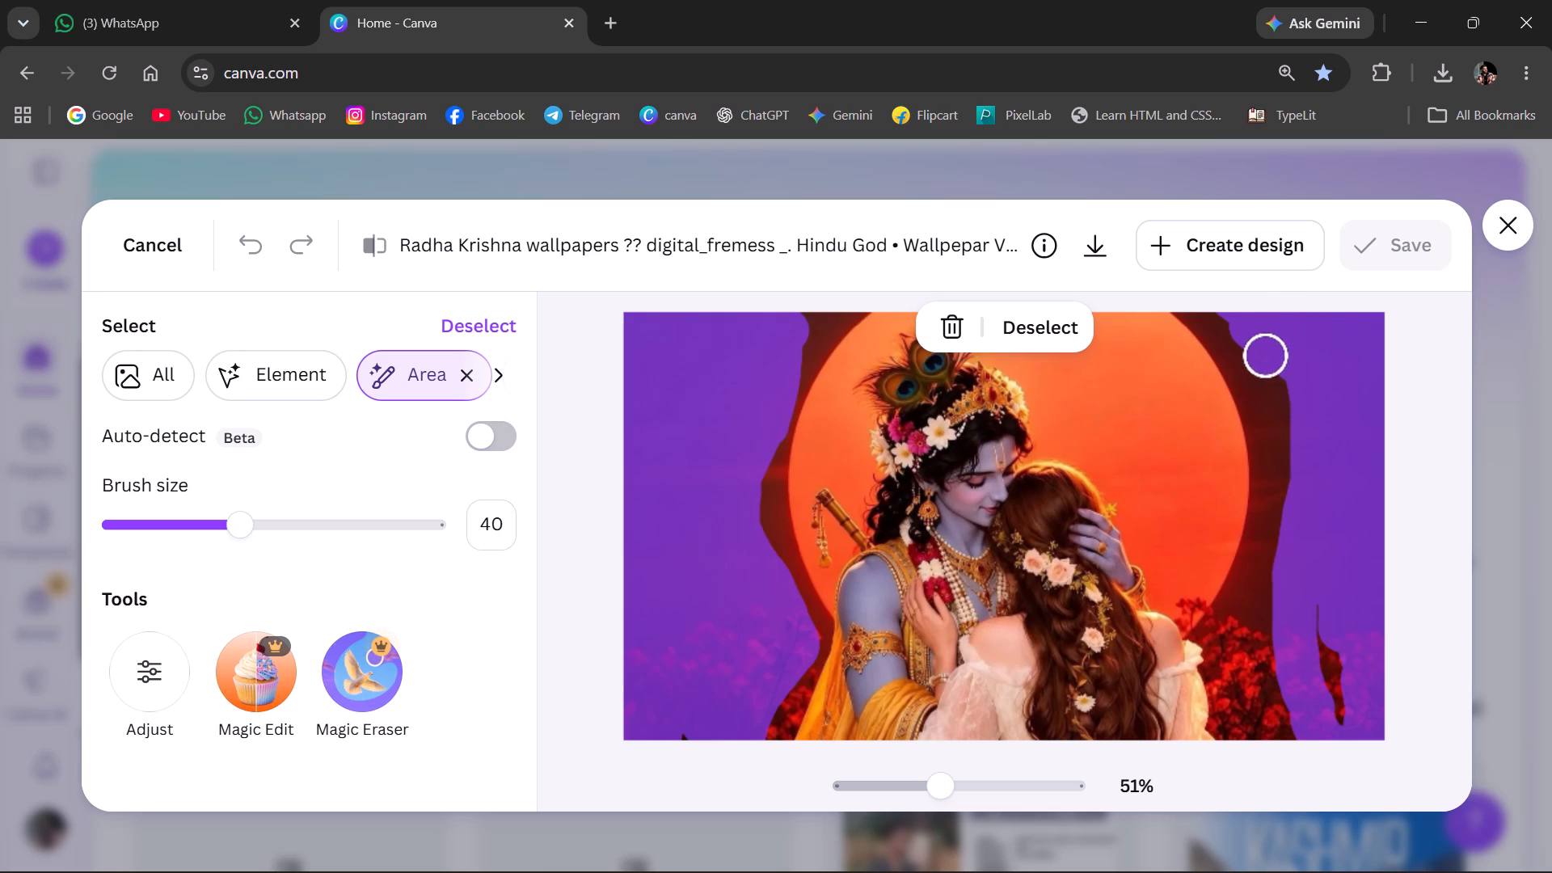
left_click_drag(1267, 397, 1297, 549)
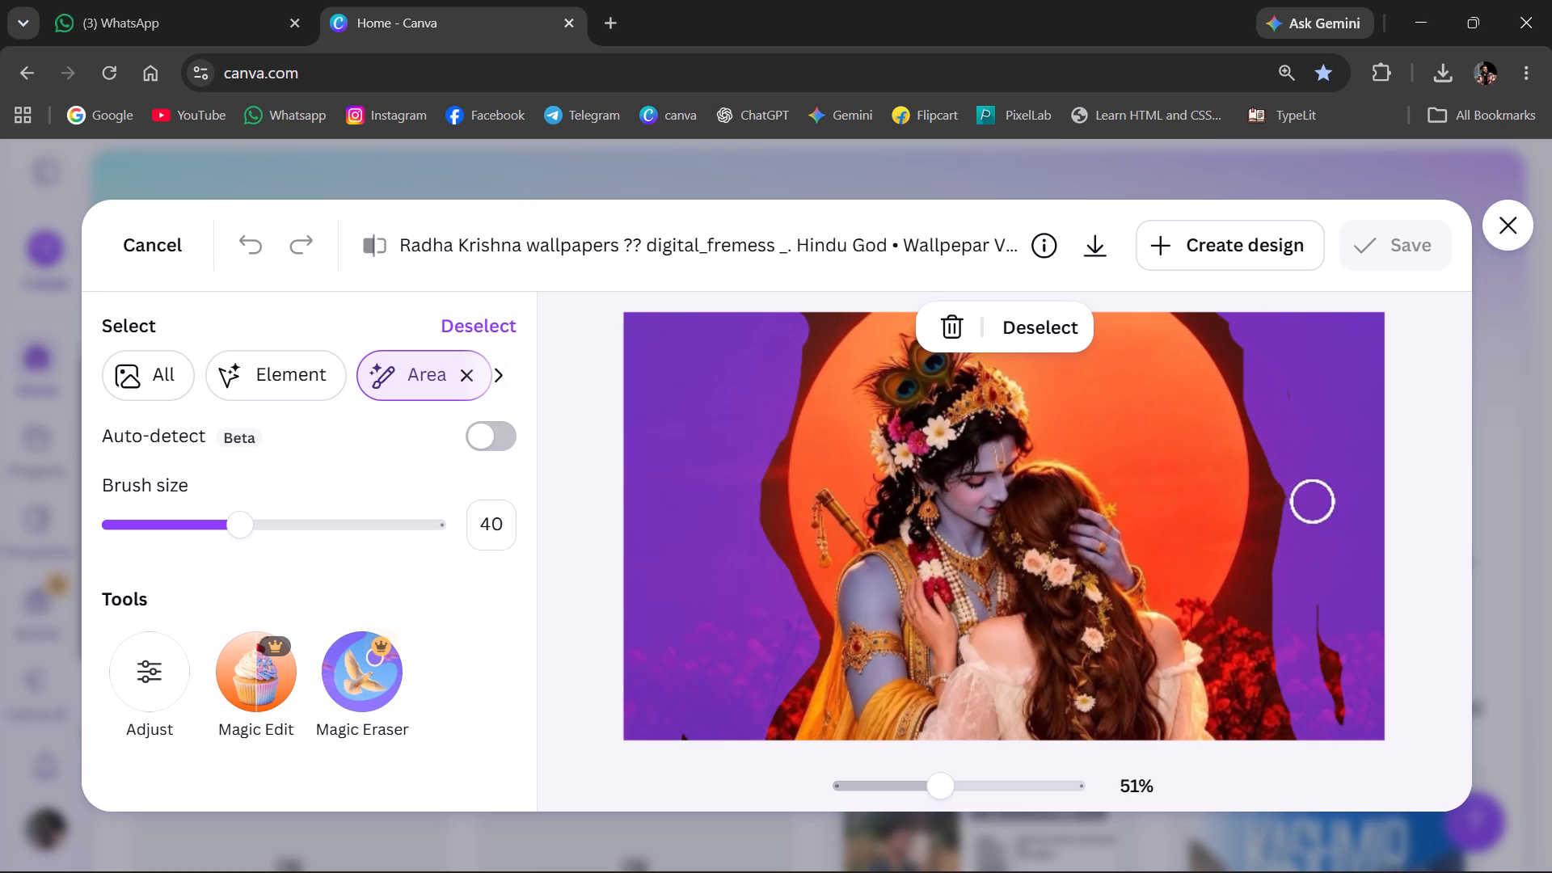
left_click_drag(1297, 549, 1293, 549)
Fill the unpainted gaps left in the selection beside the sun and over the bottom-right red flowers.
left_click_drag(1295, 361, 1297, 368)
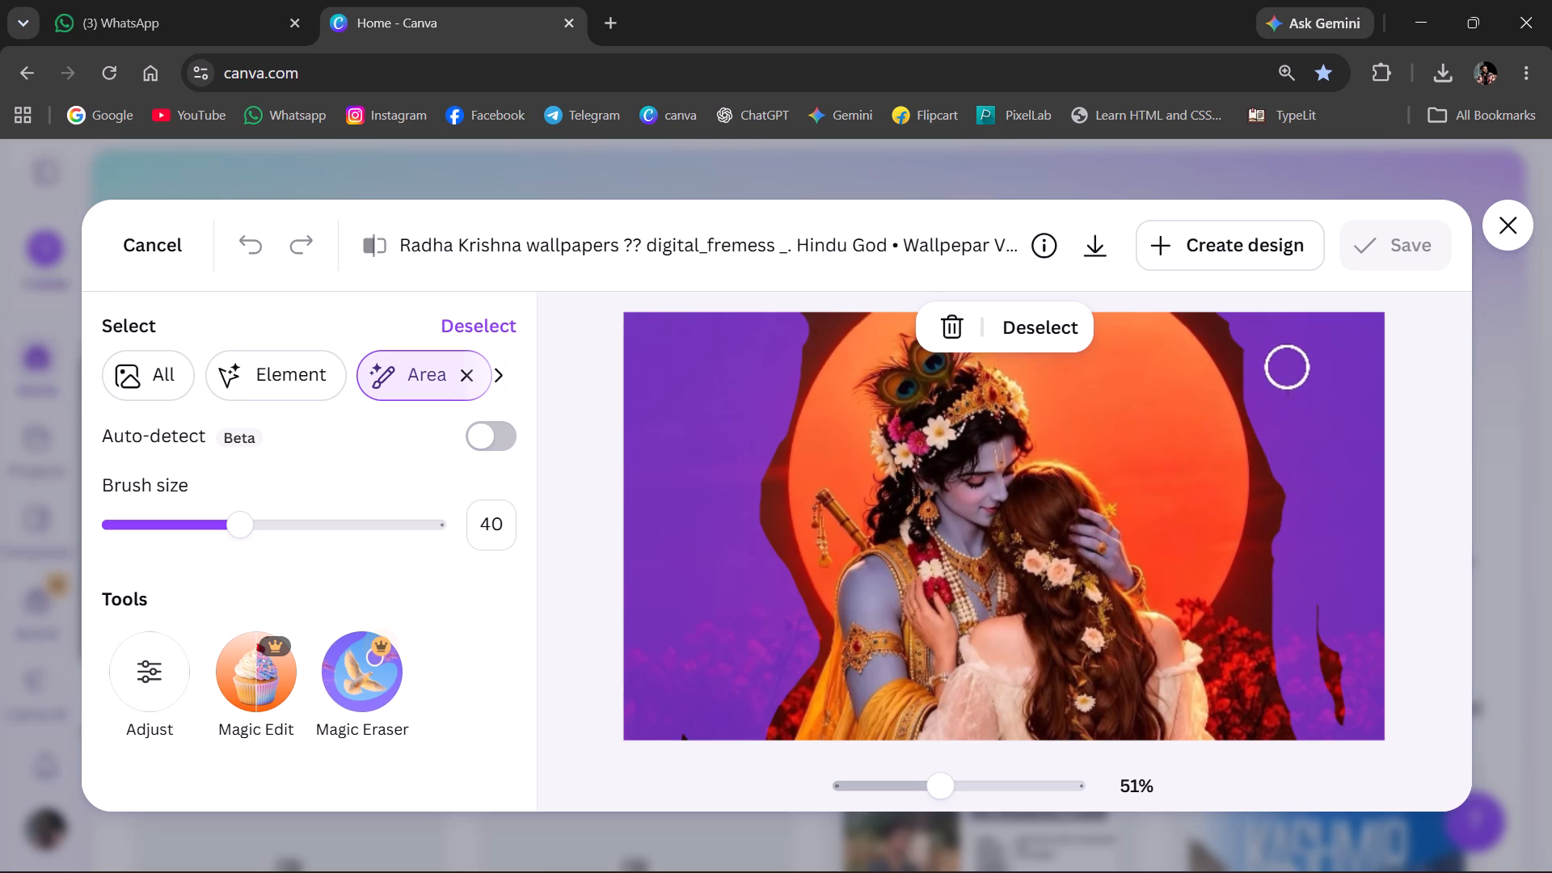
left_click_drag(1297, 368, 1338, 771)
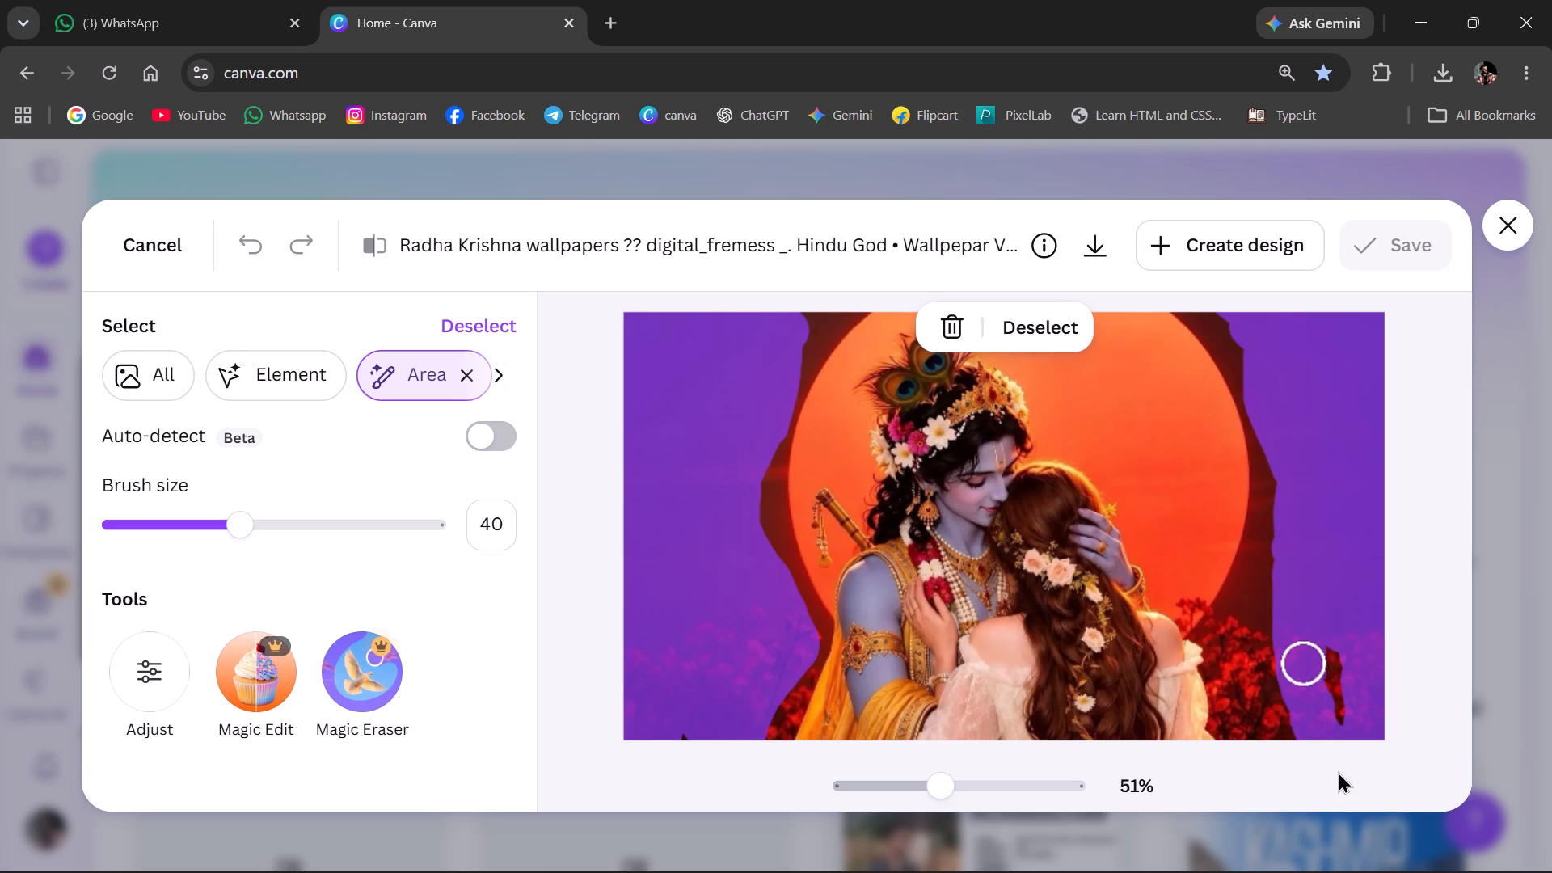
left_click_drag(1338, 771, 1335, 770)
left_click_drag(1334, 672, 1335, 716)
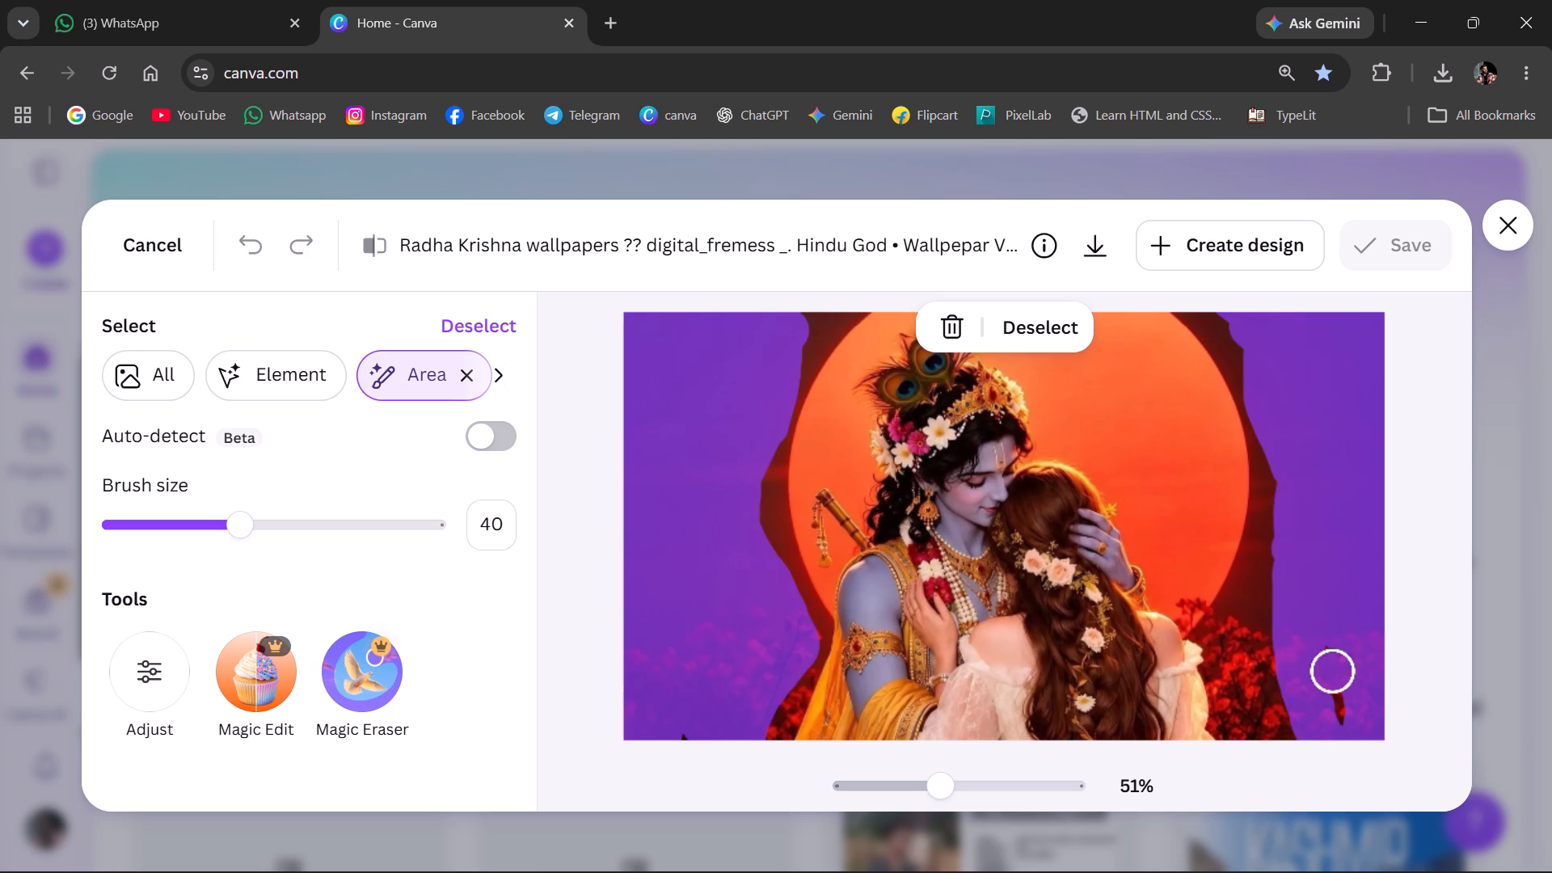
left_click_drag(1335, 716, 1332, 767)
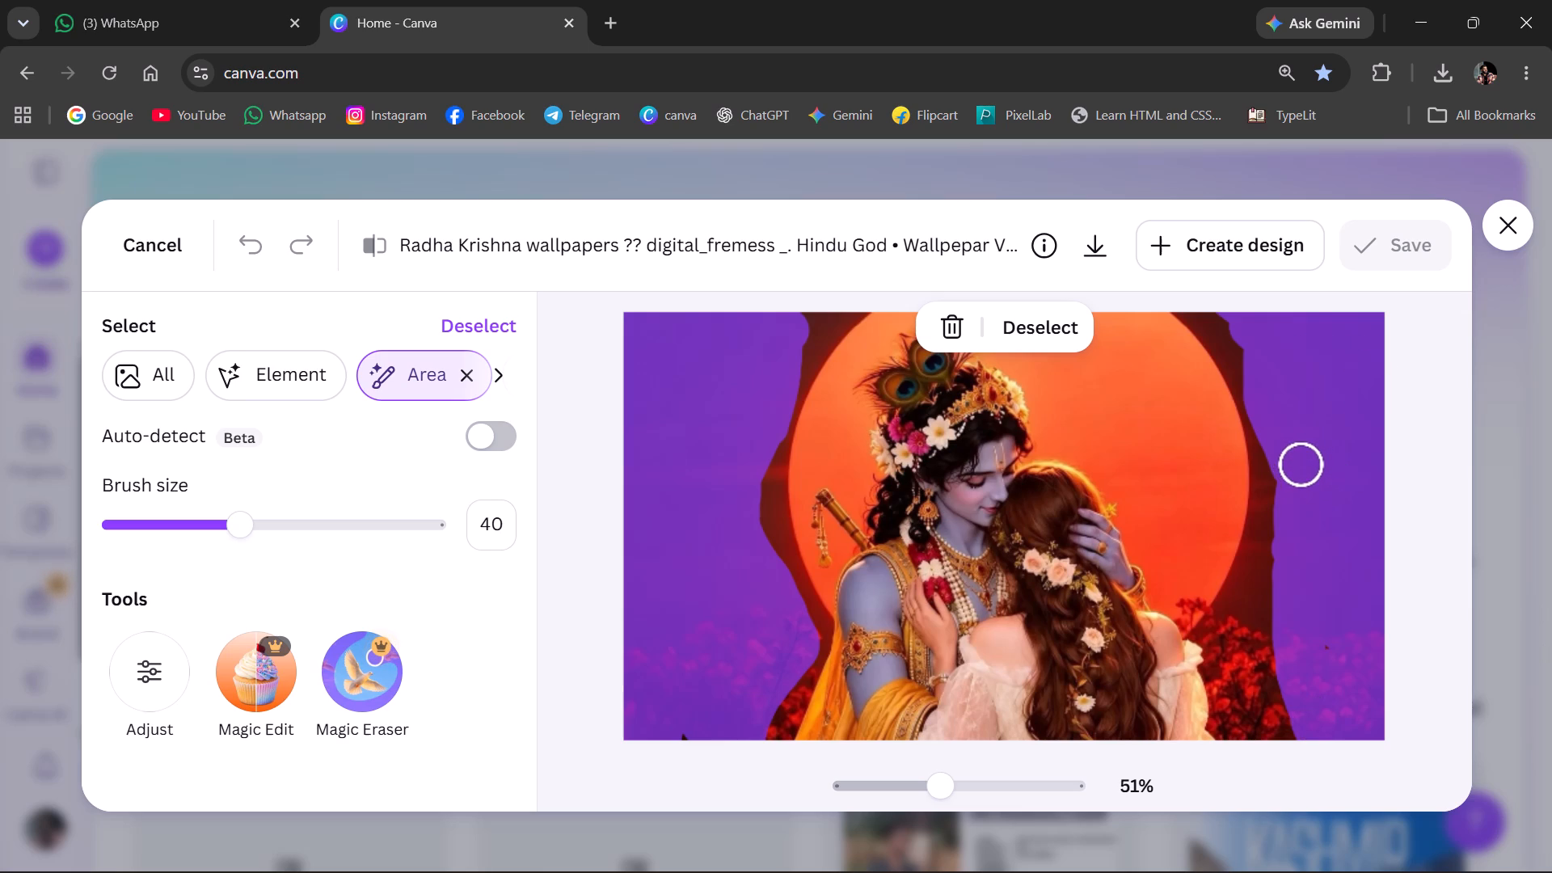
Dab the area selection over the dark background against the sun's right edge, above the red flowers.
left_click(1263, 493)
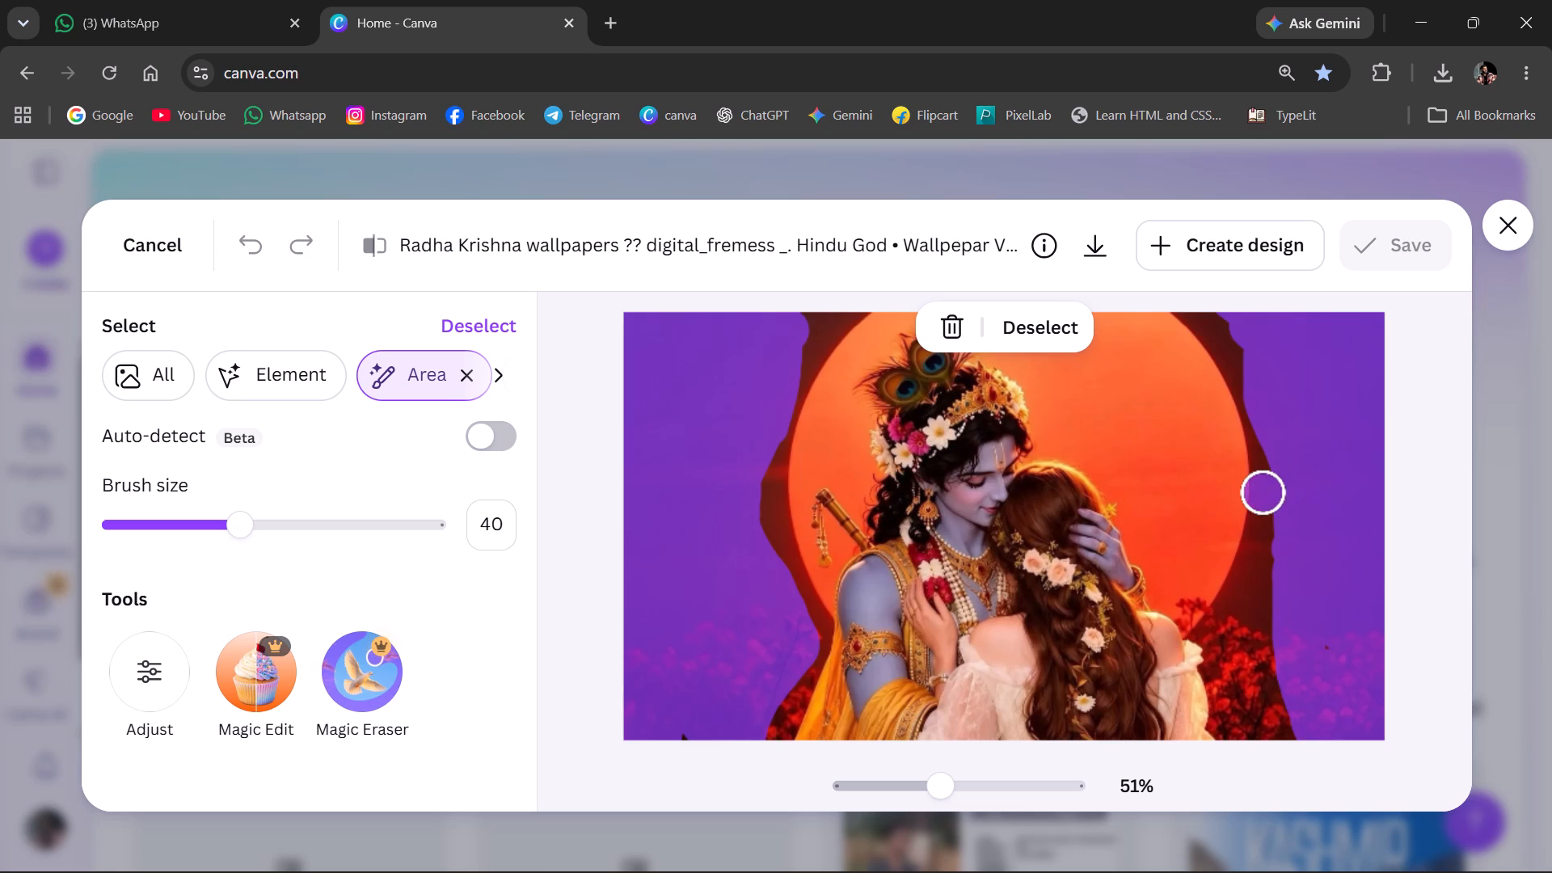
left_click(1277, 529)
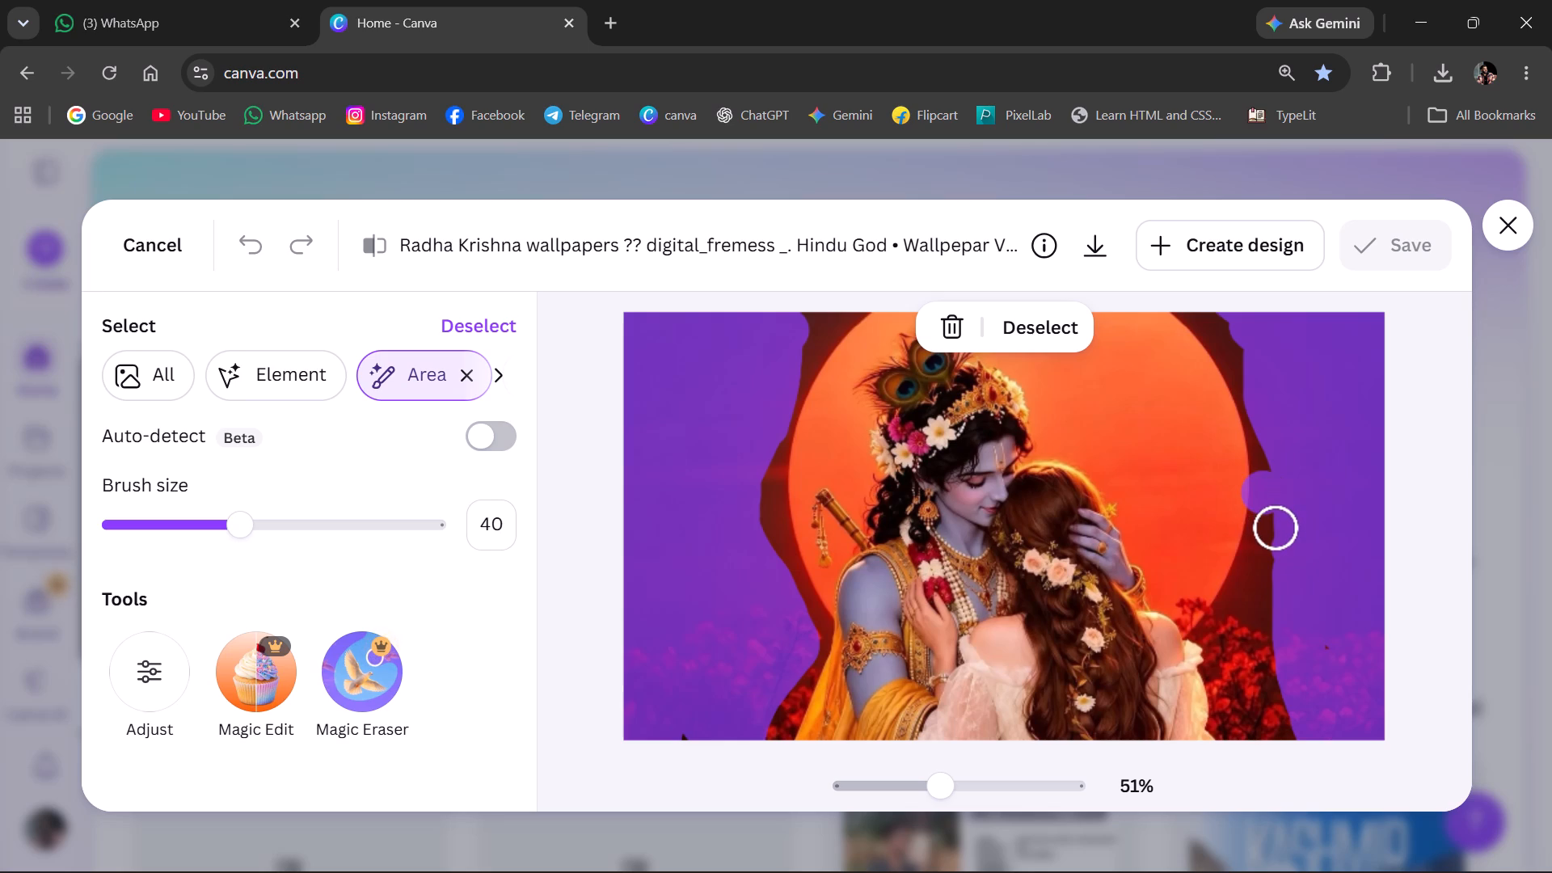
left_click(1267, 513)
left_click(1277, 470)
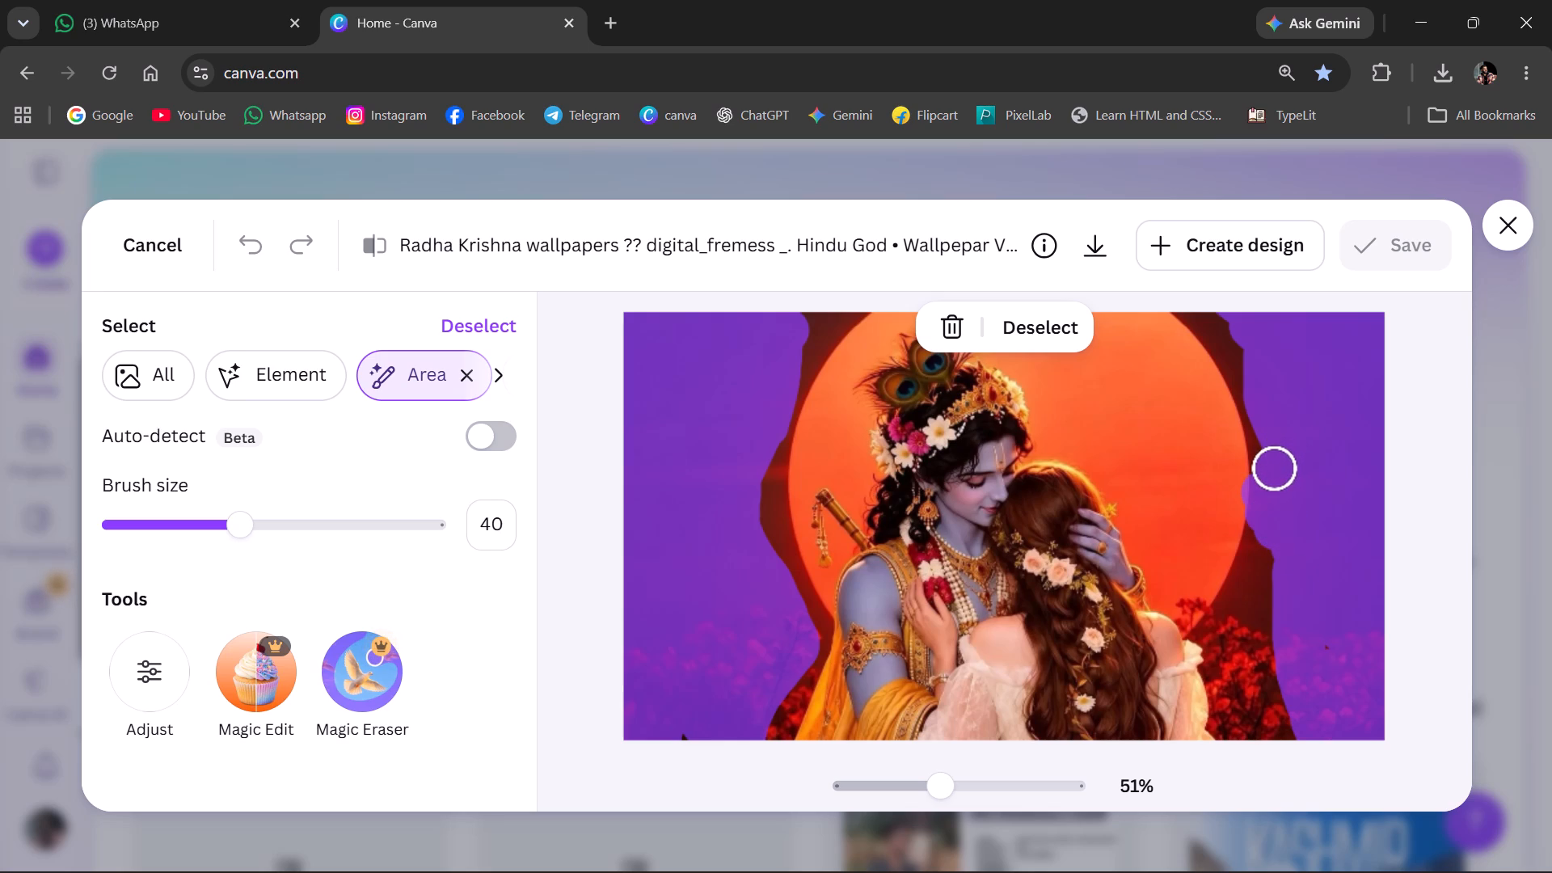
left_click(1275, 461)
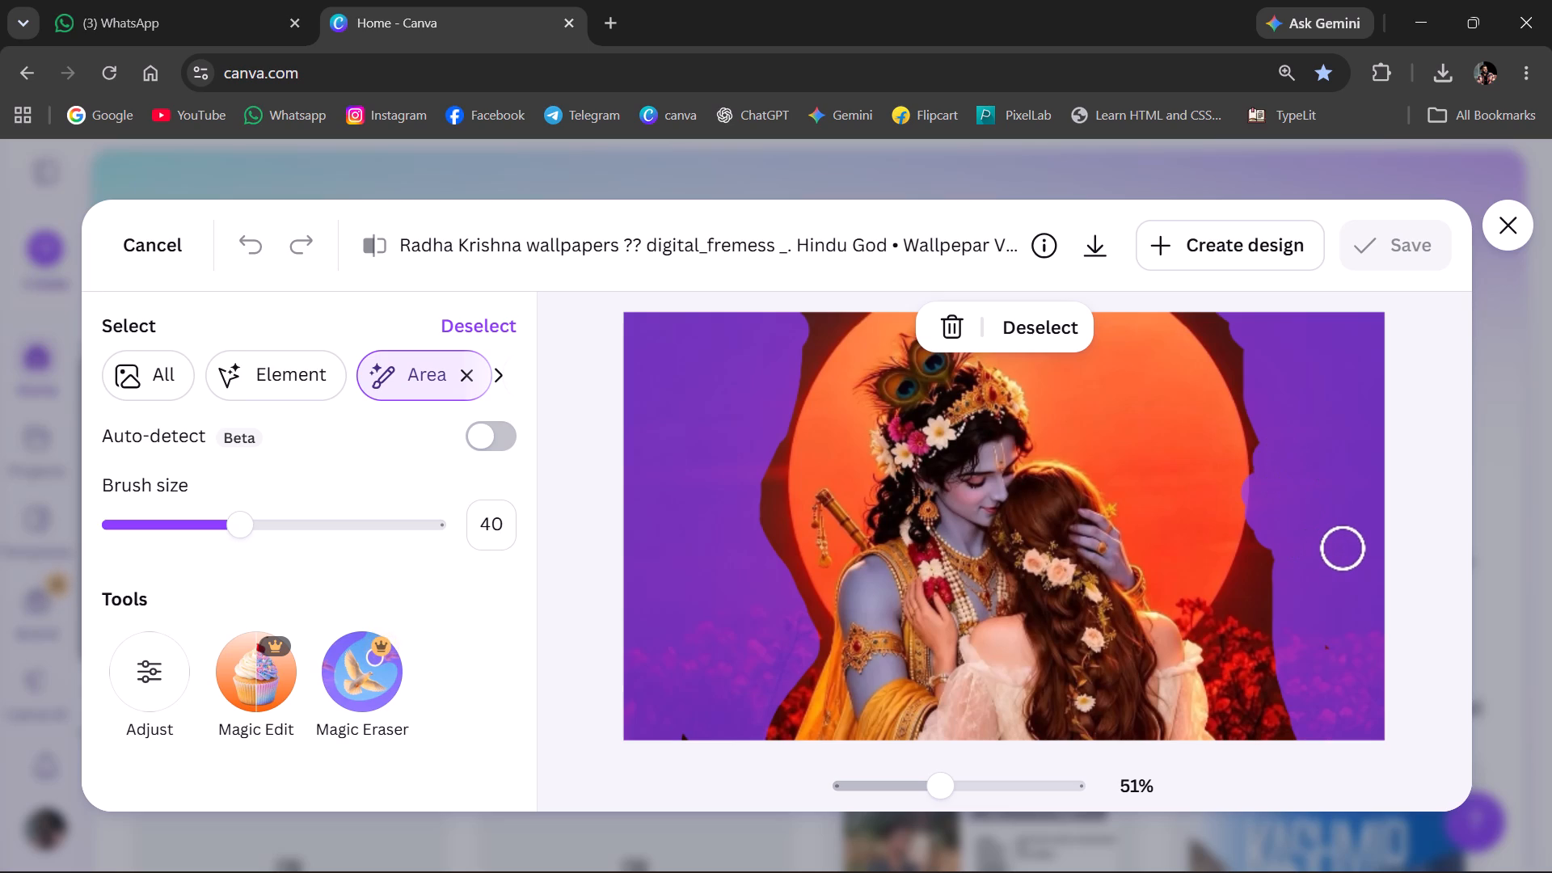
Fill the small unpainted speck in the selection over the bottom-right red flowers.
scroll(1349, 552, "up", 3, "ctrl")
scroll(1351, 554, "down", 5)
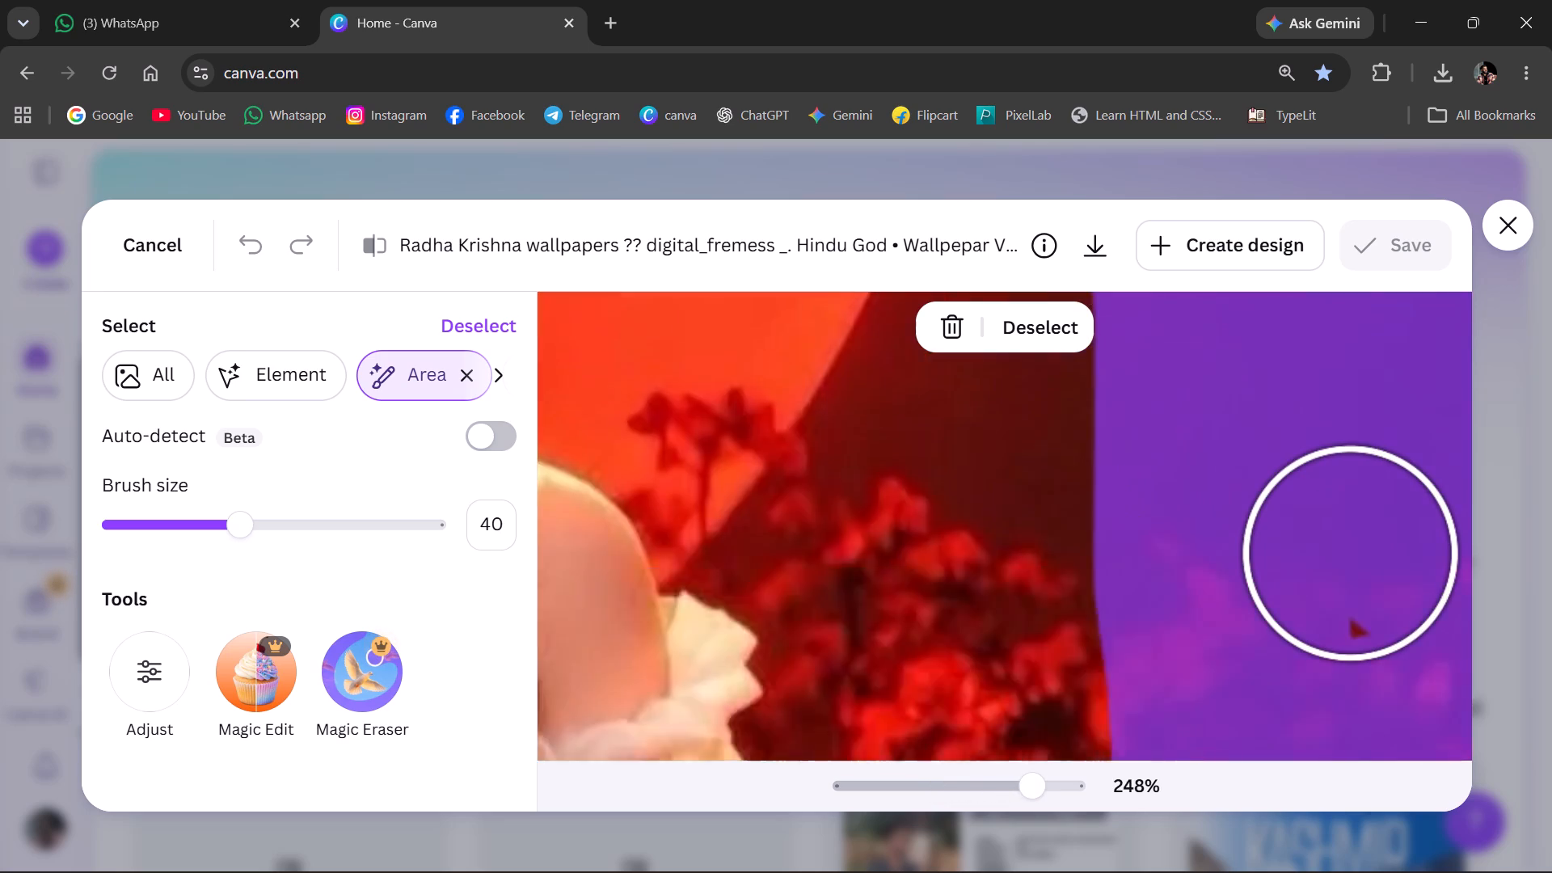
scroll(1343, 560, "down", 2, "ctrl")
left_click(1349, 567)
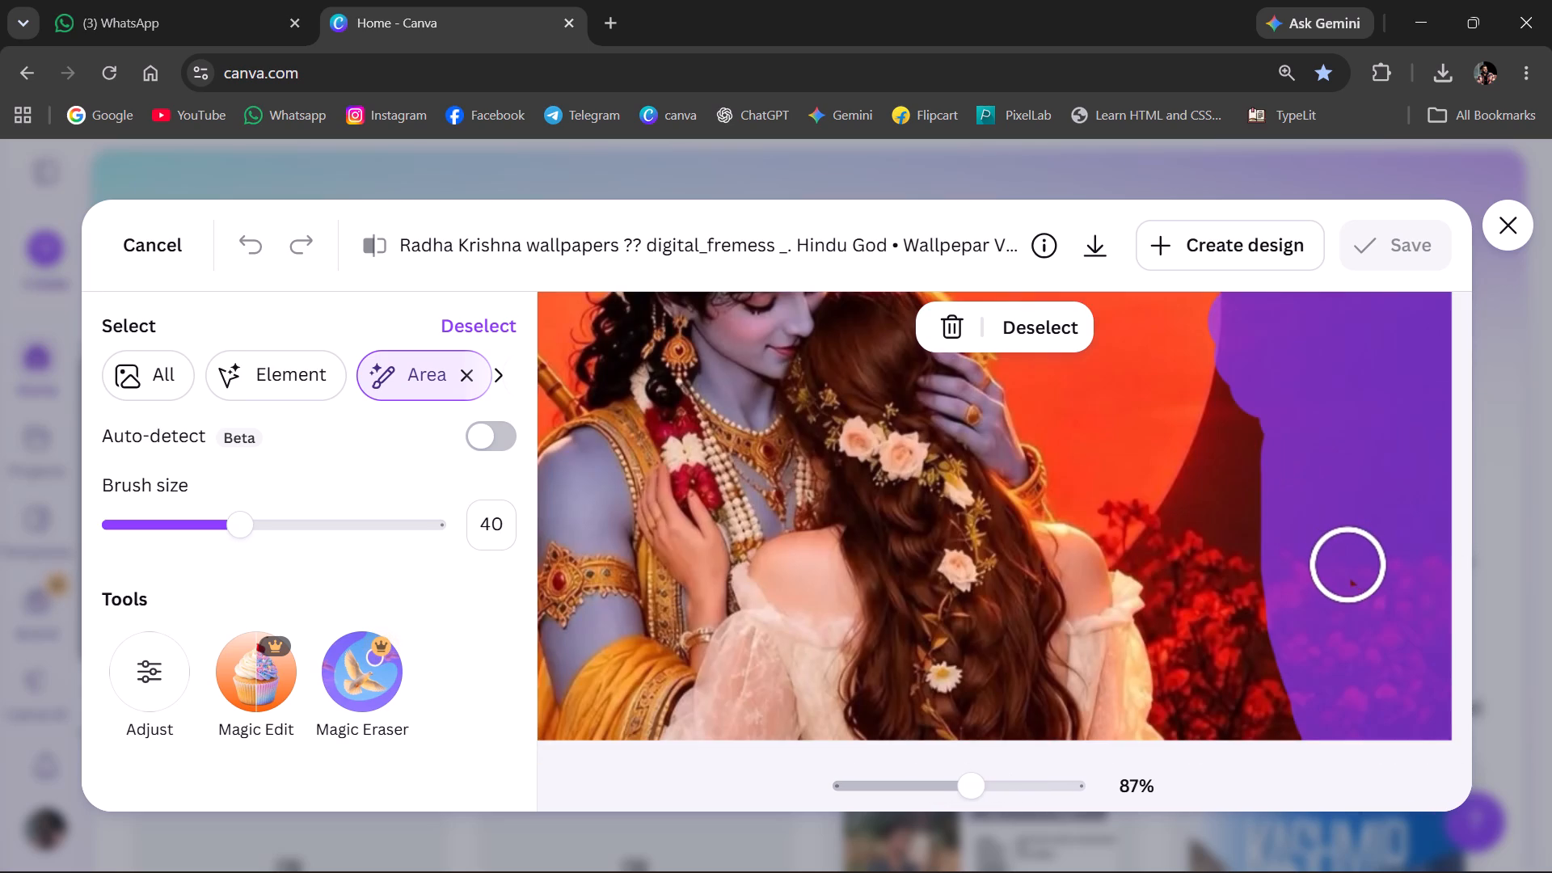
Extend the area selection over the dark background along the sun's lower-right edge, down to the red flowers beside the woman's shoulder.
left_click(1226, 485)
left_click(1229, 457)
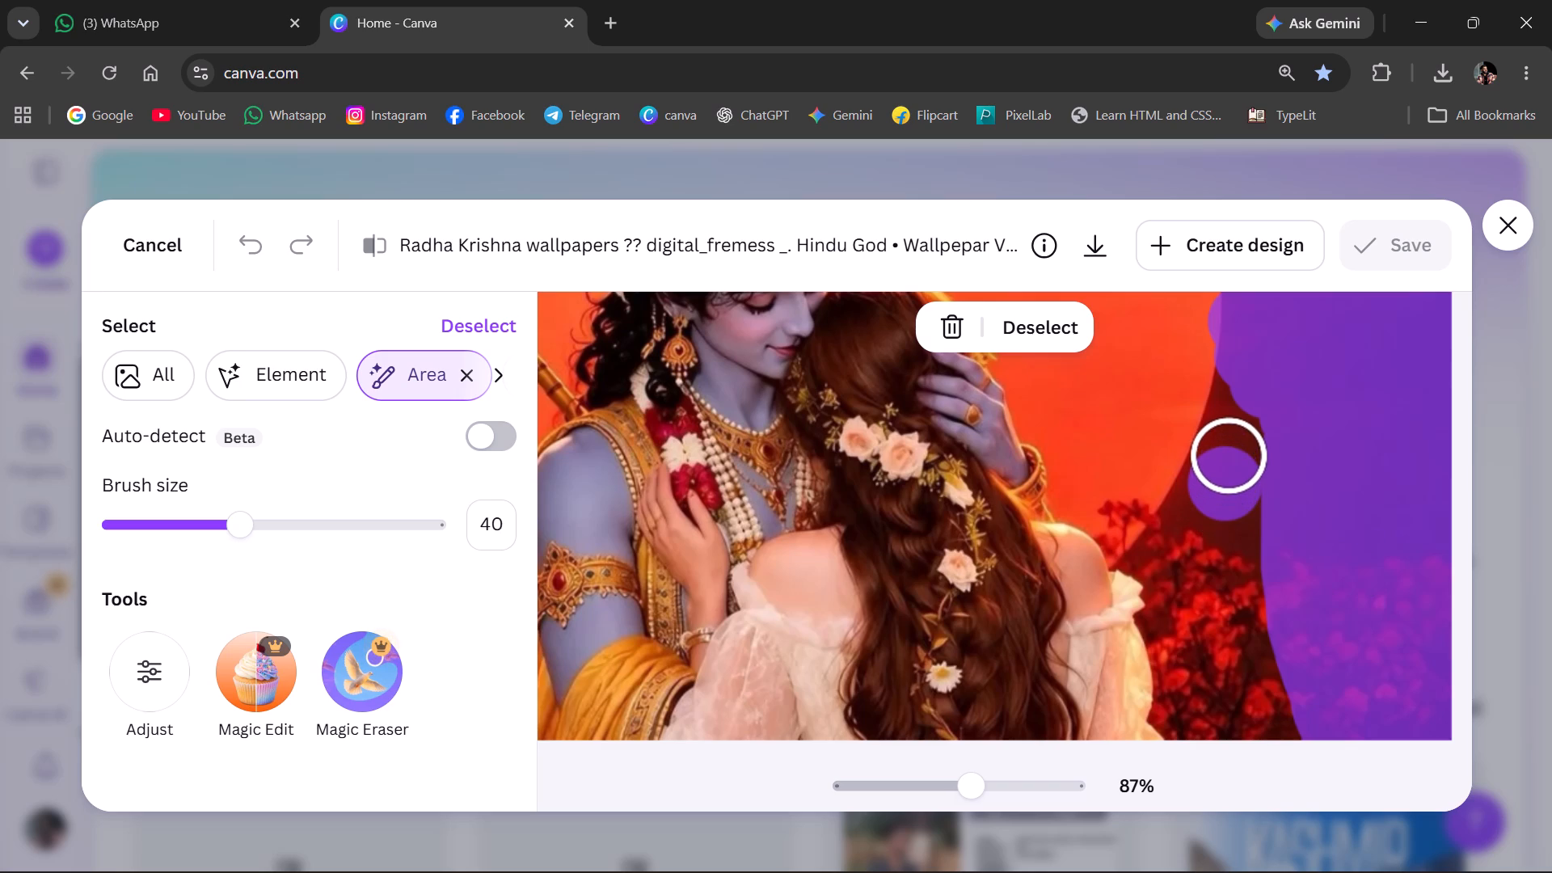
left_click(1242, 415)
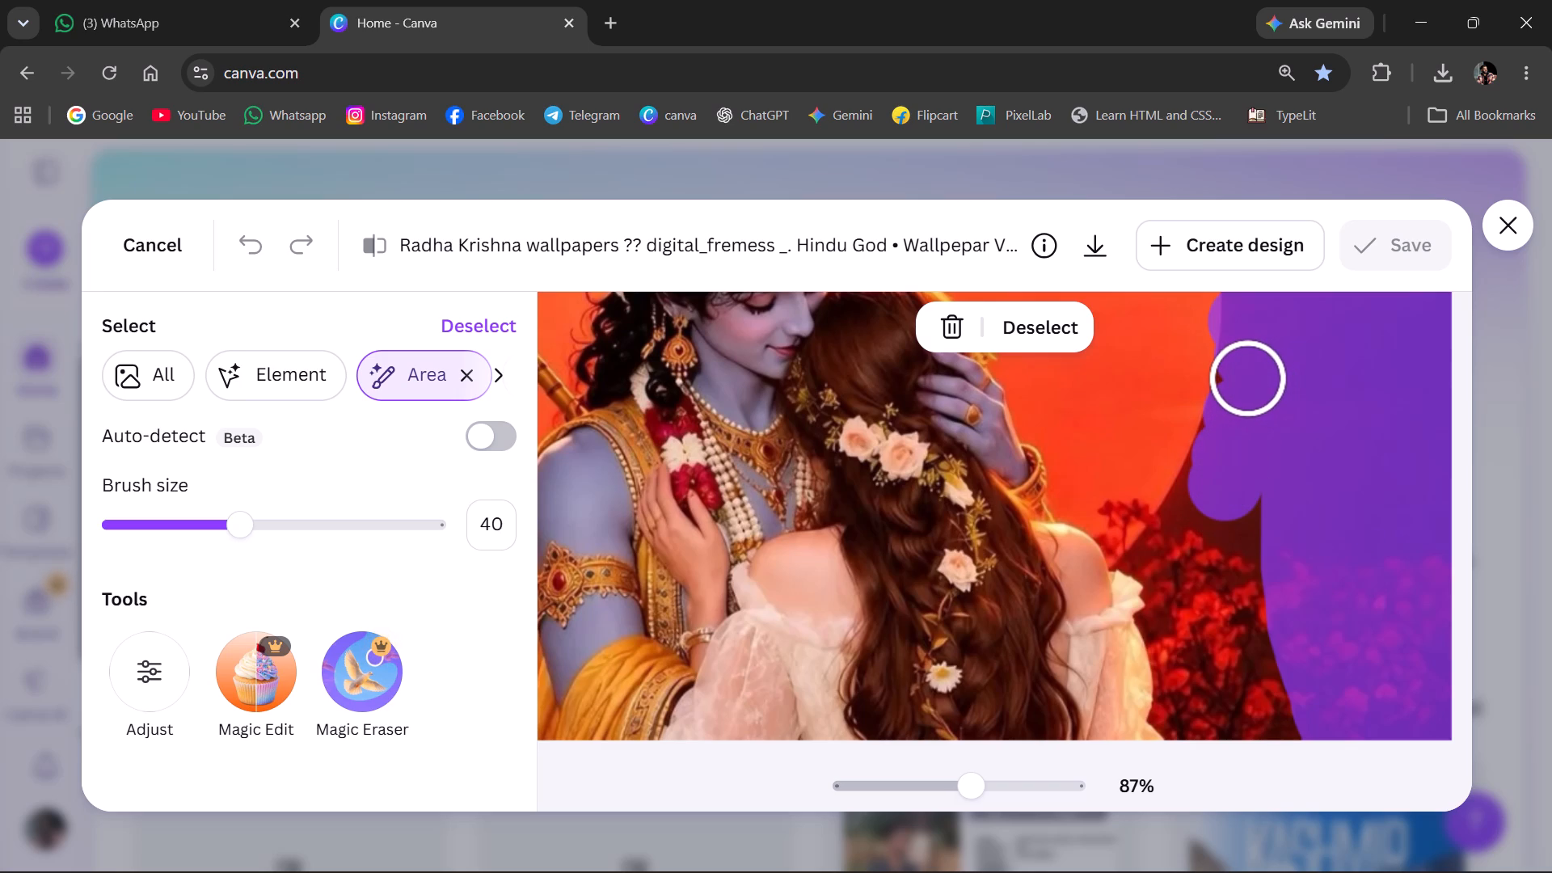
left_click(1246, 383)
left_click(1227, 449)
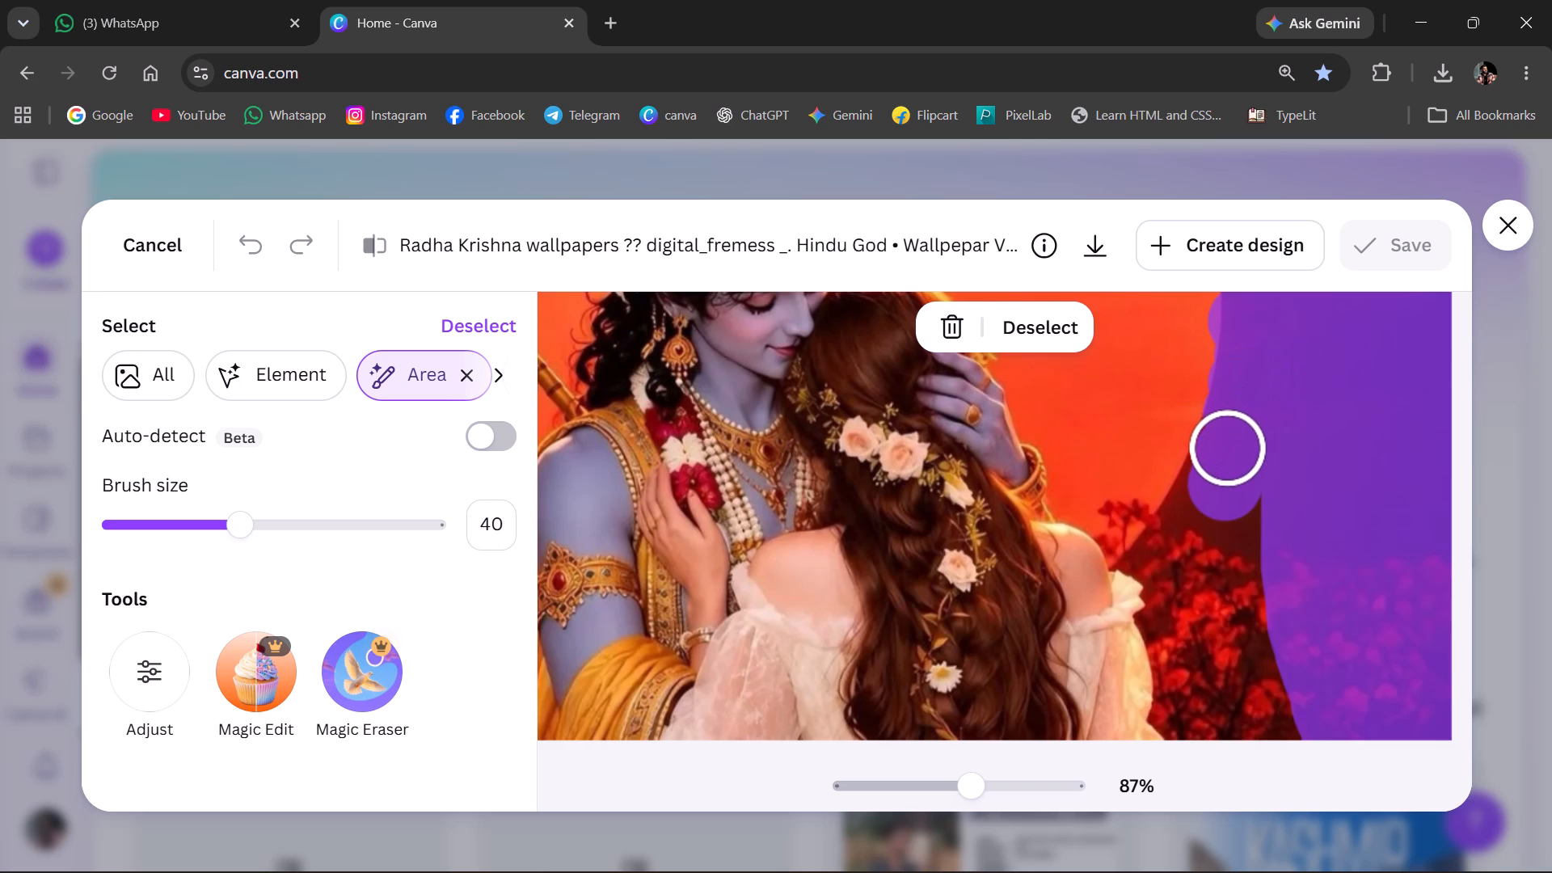
left_click(1221, 483)
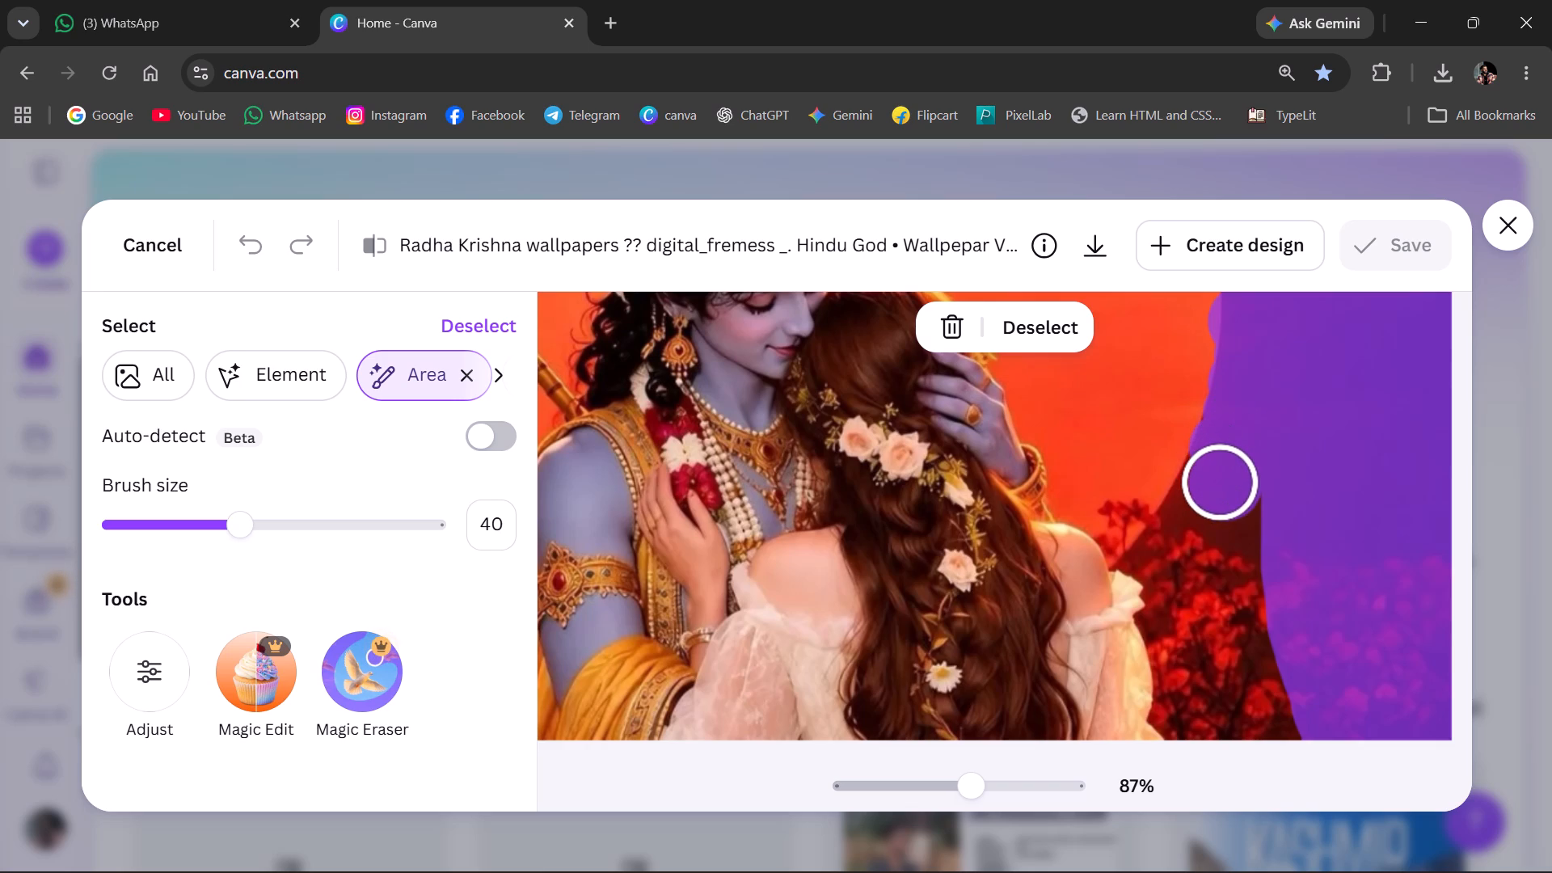
left_click(1205, 505)
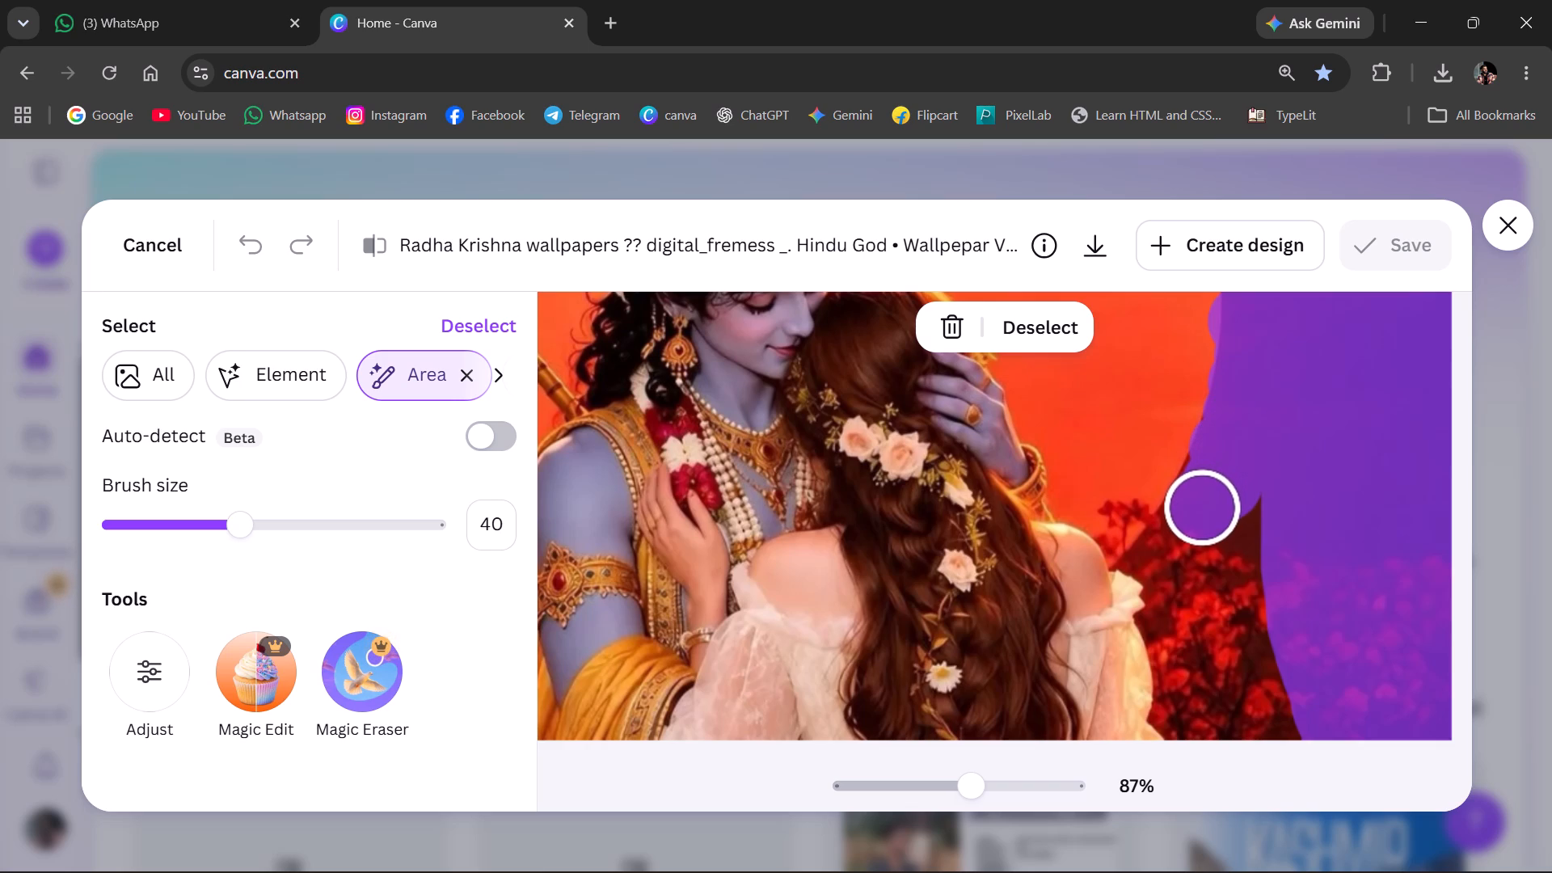
left_click(1175, 543)
left_click(1160, 563)
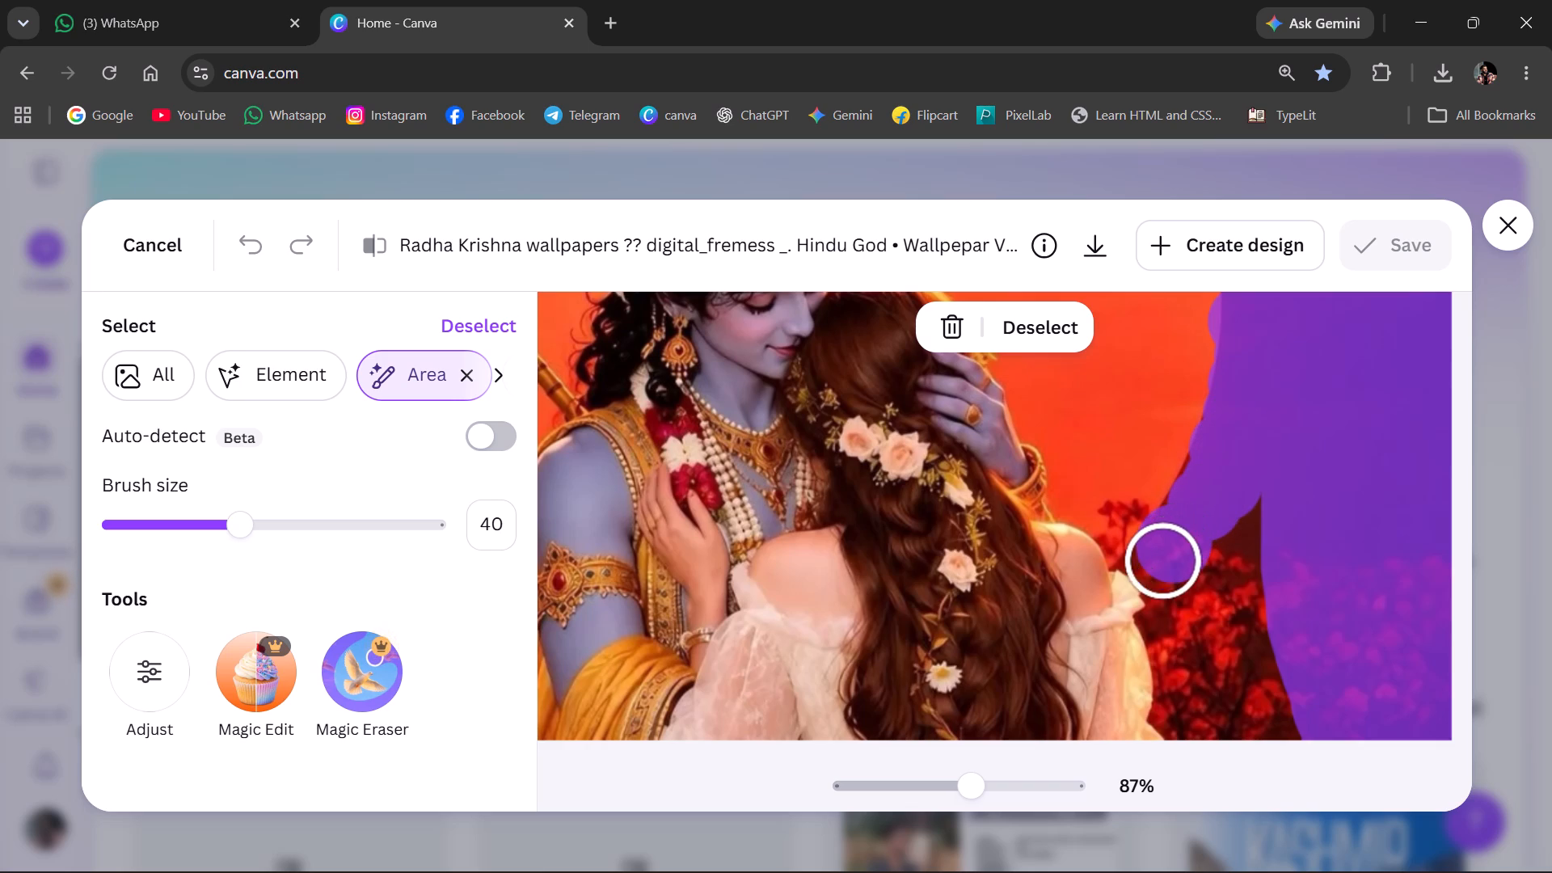
Fill the unselected wedge of dark background and red flowers beneath the sun's lower-right edge, down toward the photo's bottom edge.
left_click(1275, 519)
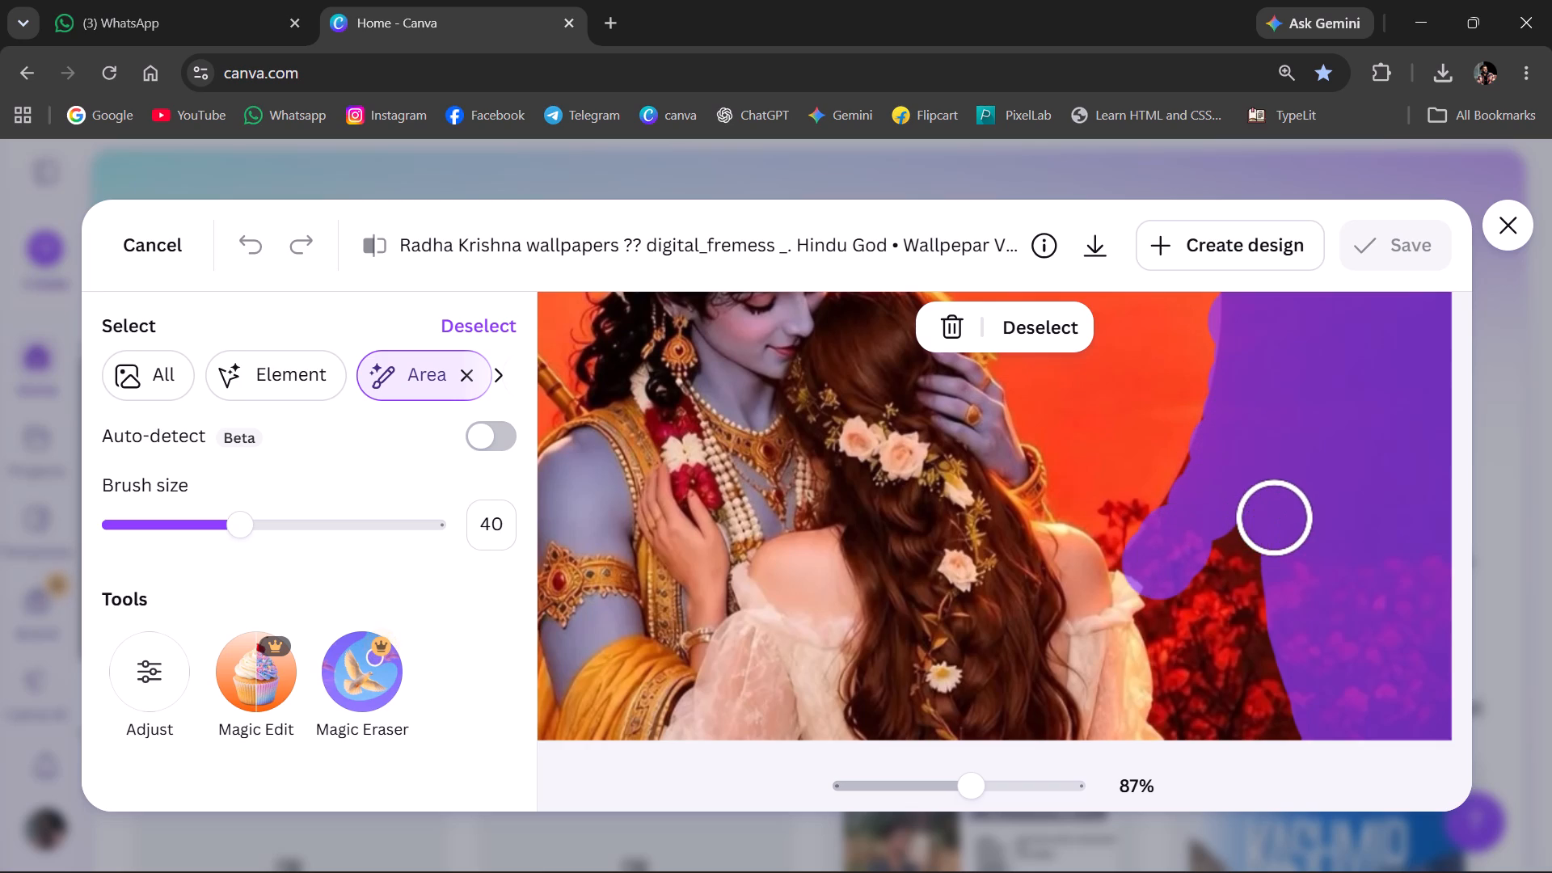
left_click(1220, 533)
left_click(1245, 559)
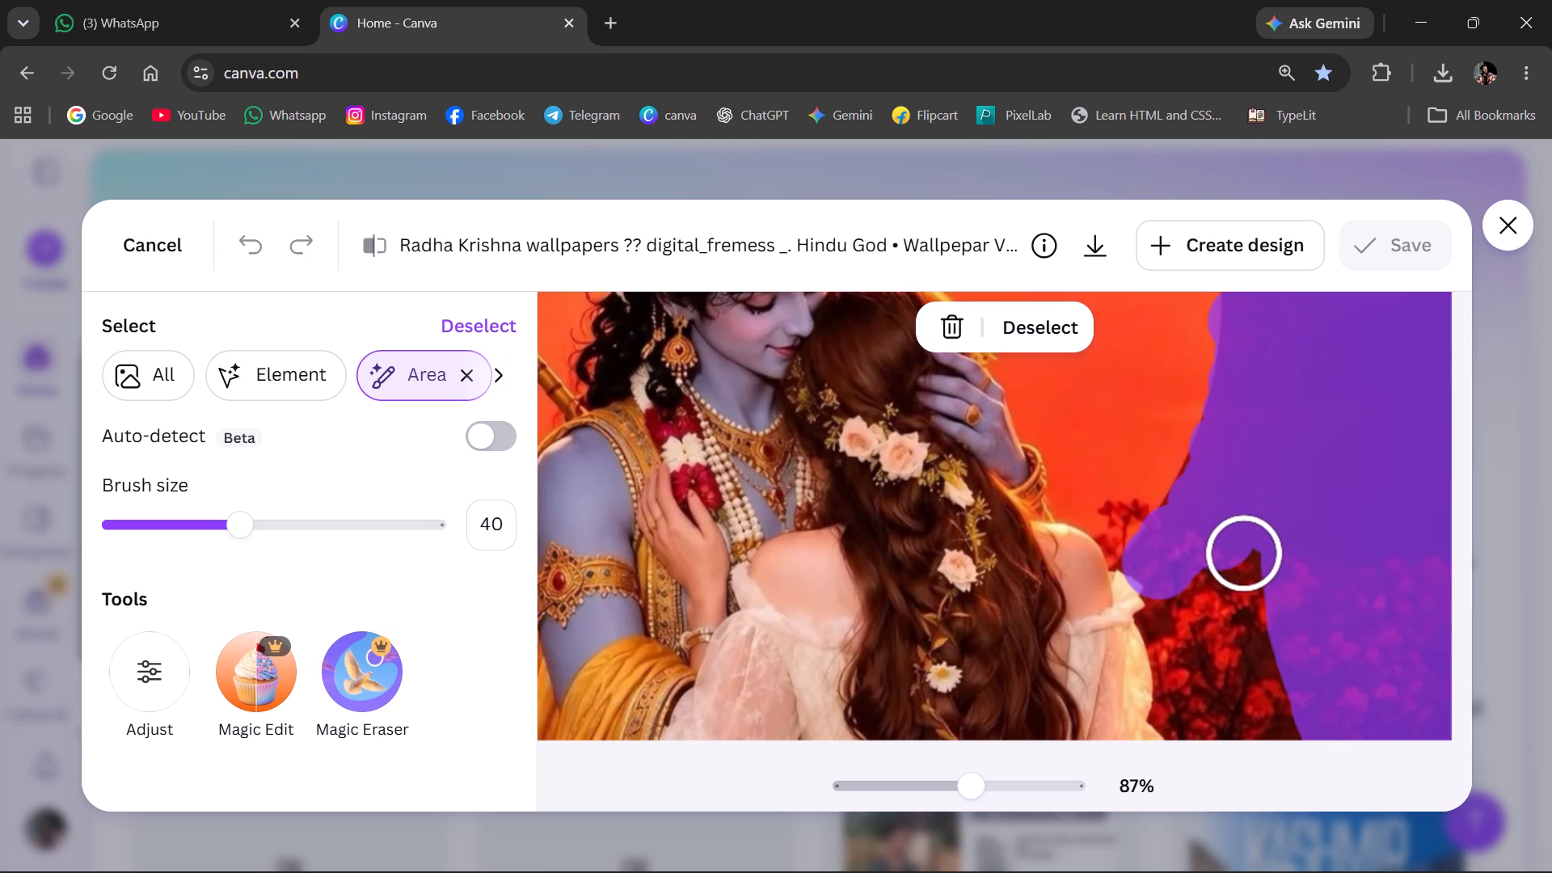
left_click(1204, 580)
left_click(1240, 612)
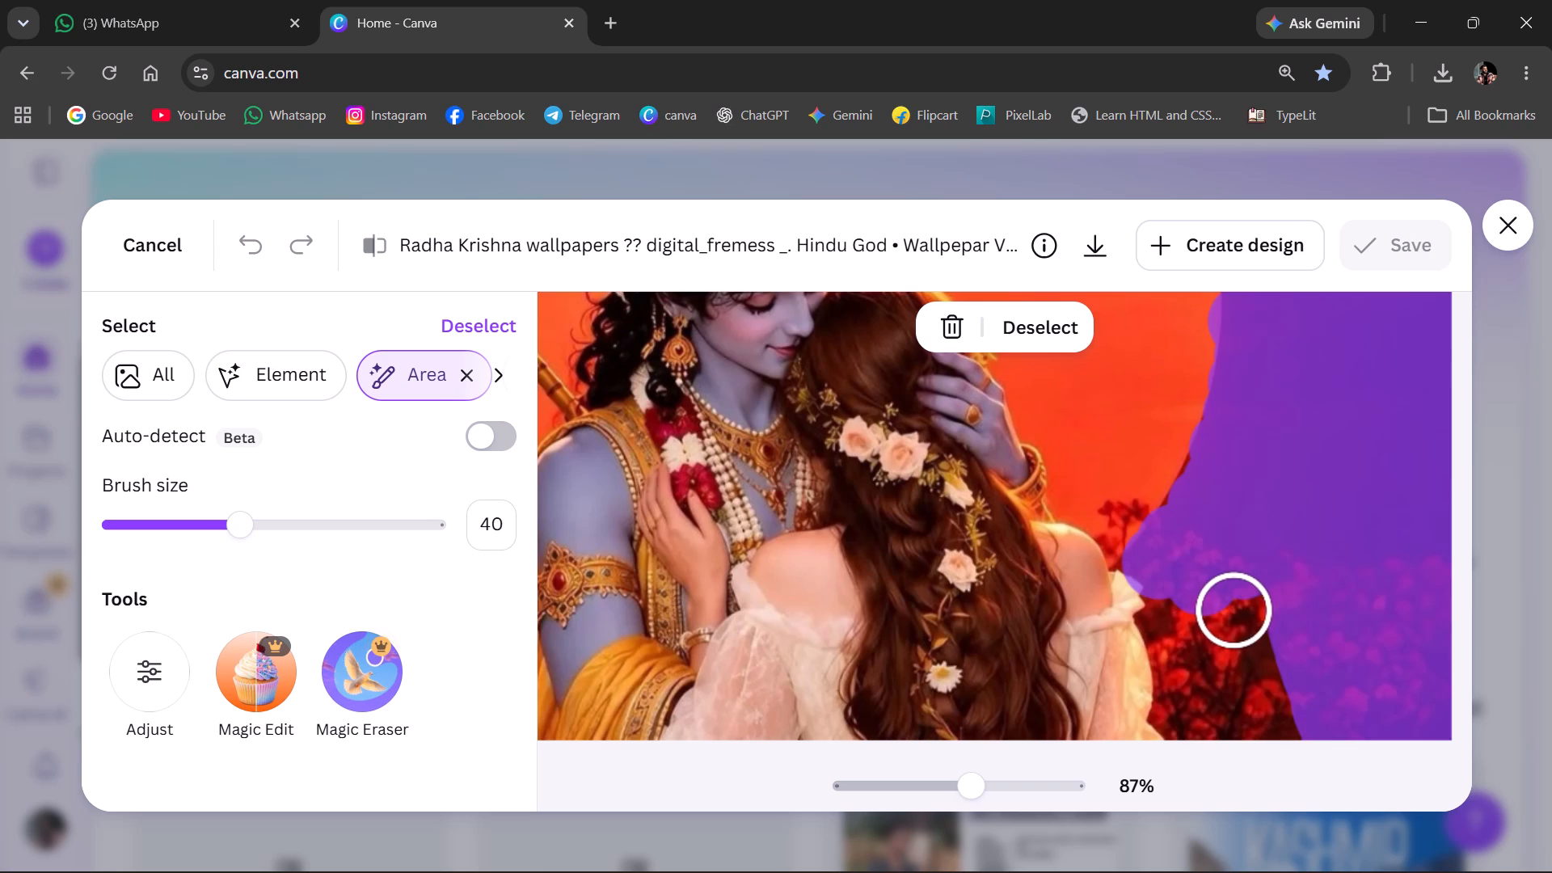
left_click(1251, 648)
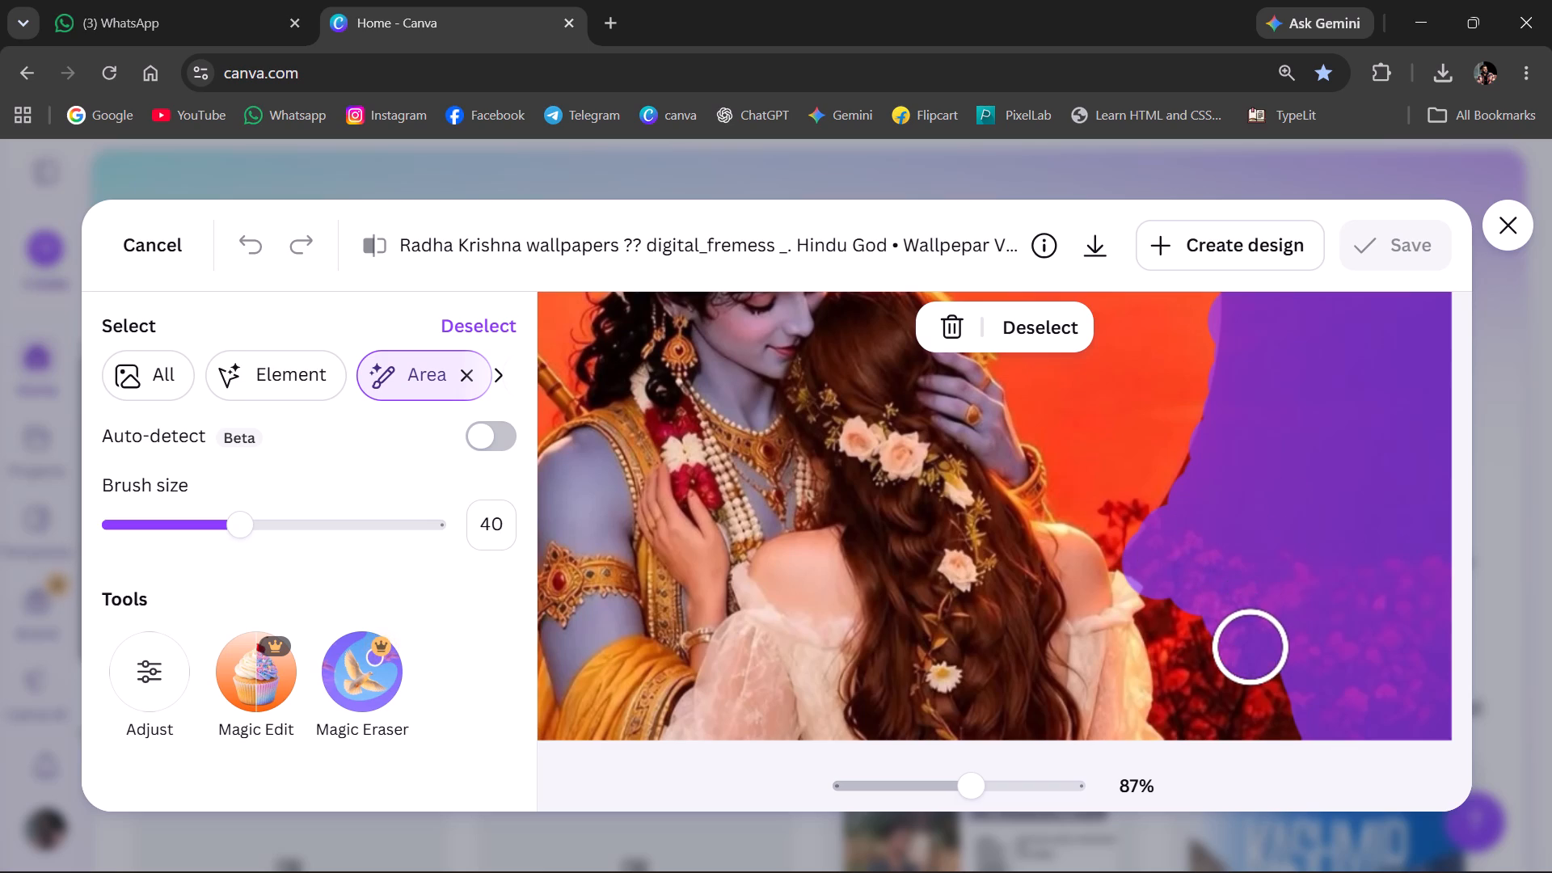
scroll(1246, 642, "down", 1)
left_click(1250, 586)
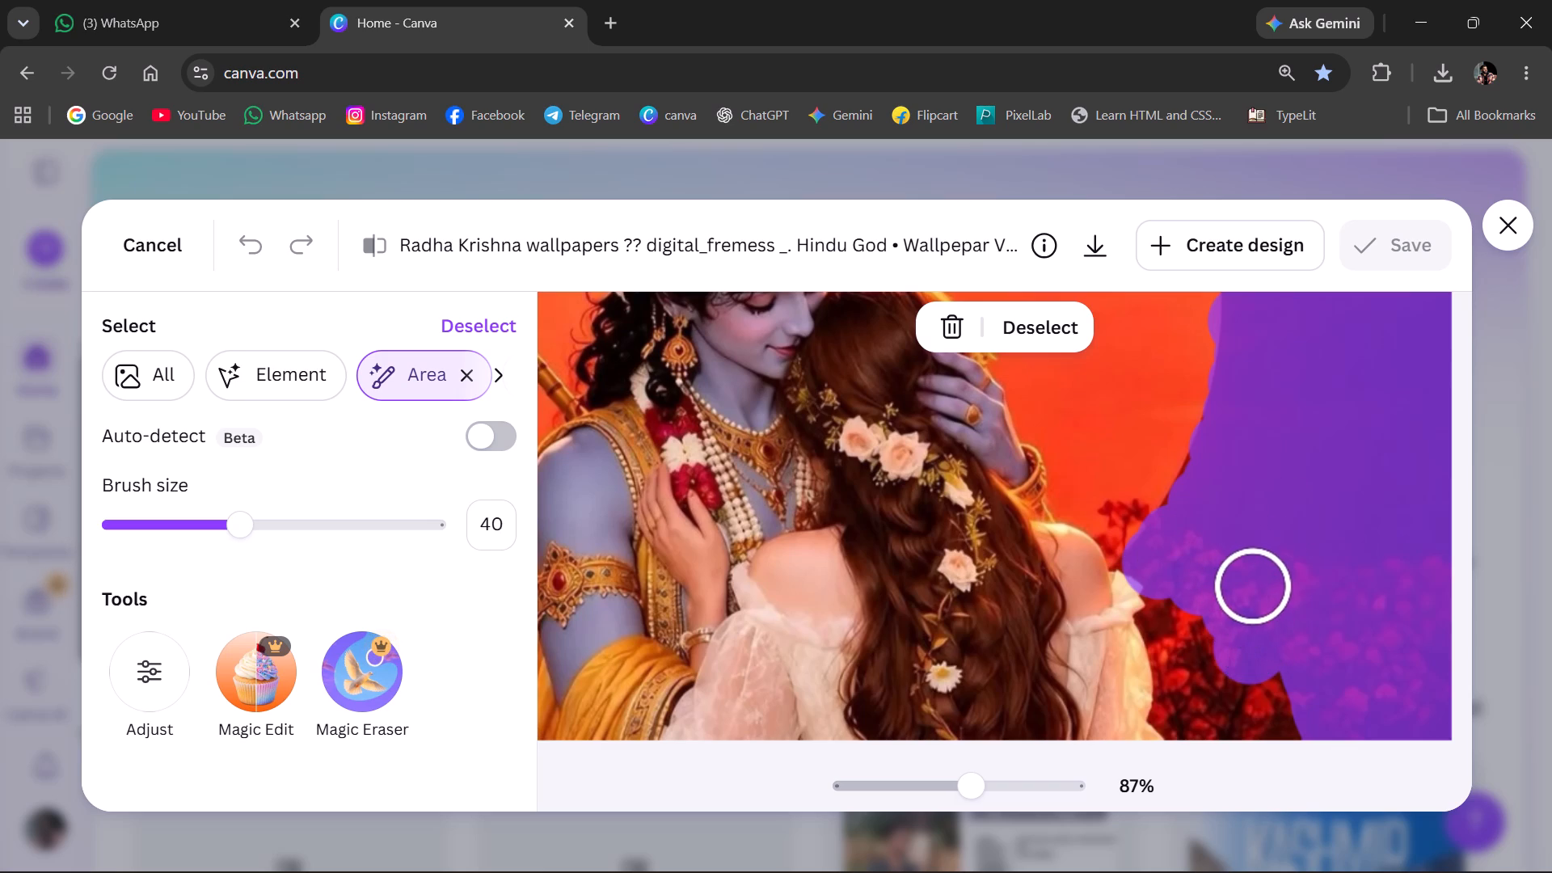
left_click_drag(1231, 666, 1401, 761)
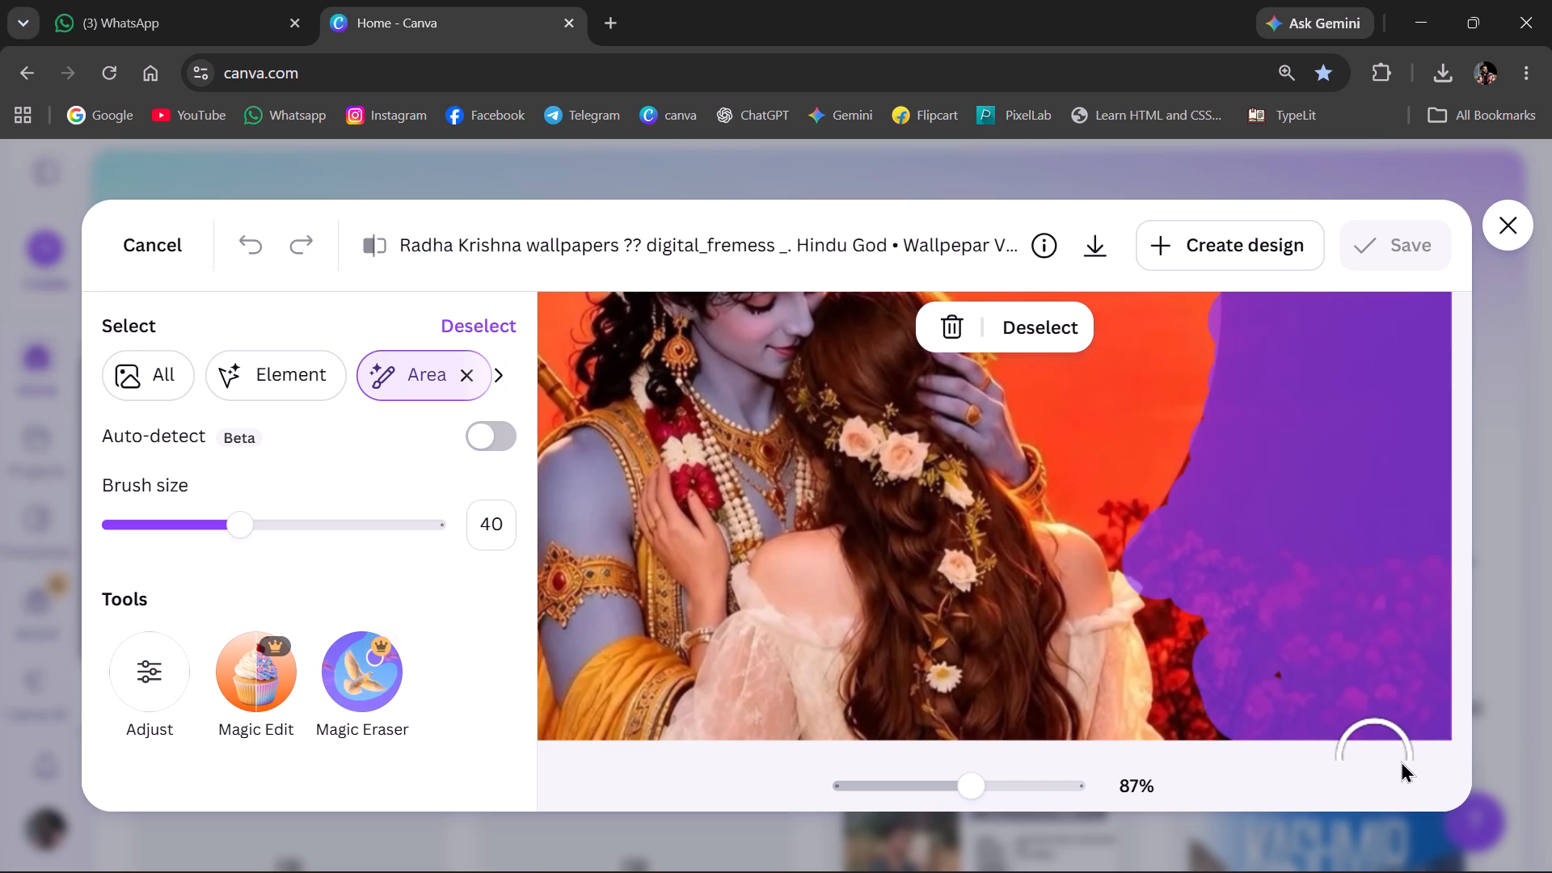
left_click_drag(1401, 761, 1397, 757)
left_click(1293, 655)
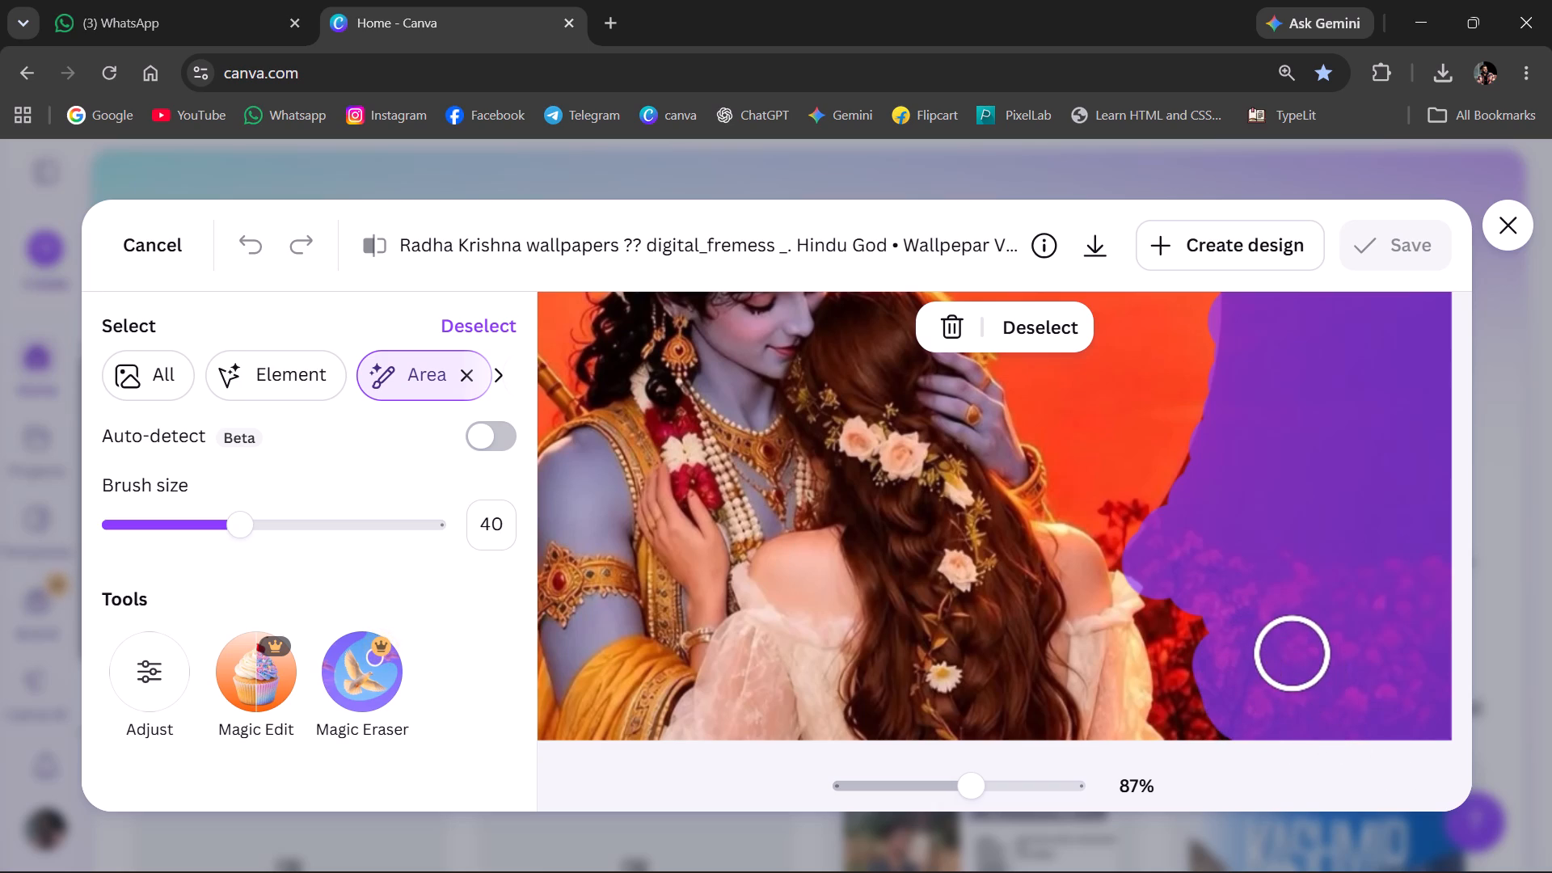
Widen the area selection over the remaining red flowers up to the woman's white sleeve, down to the photo's bottom edge.
left_click(1203, 612)
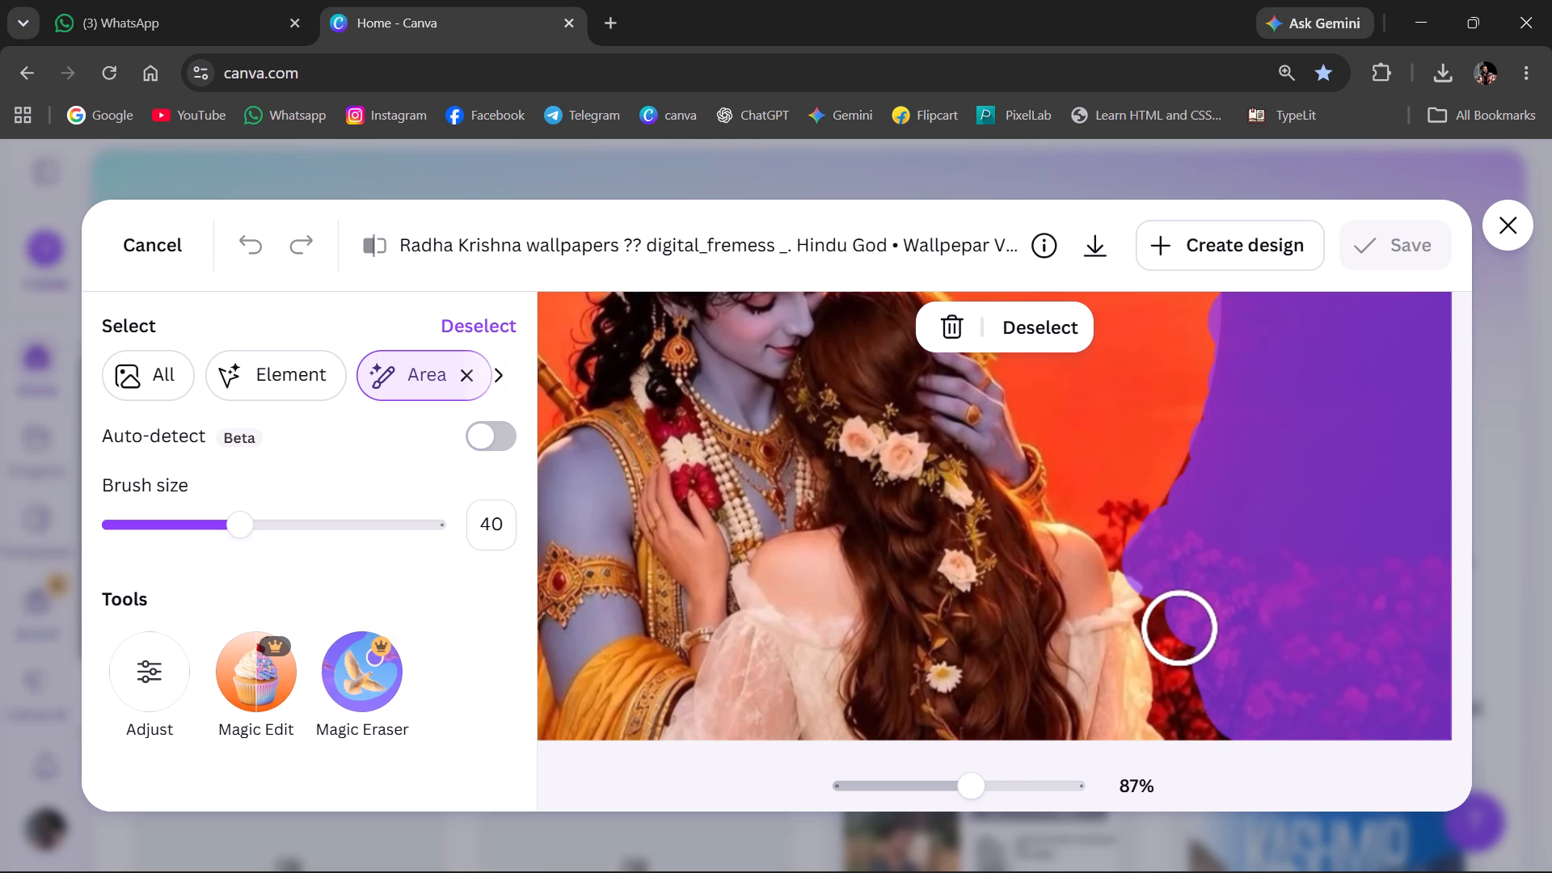
left_click(1179, 639)
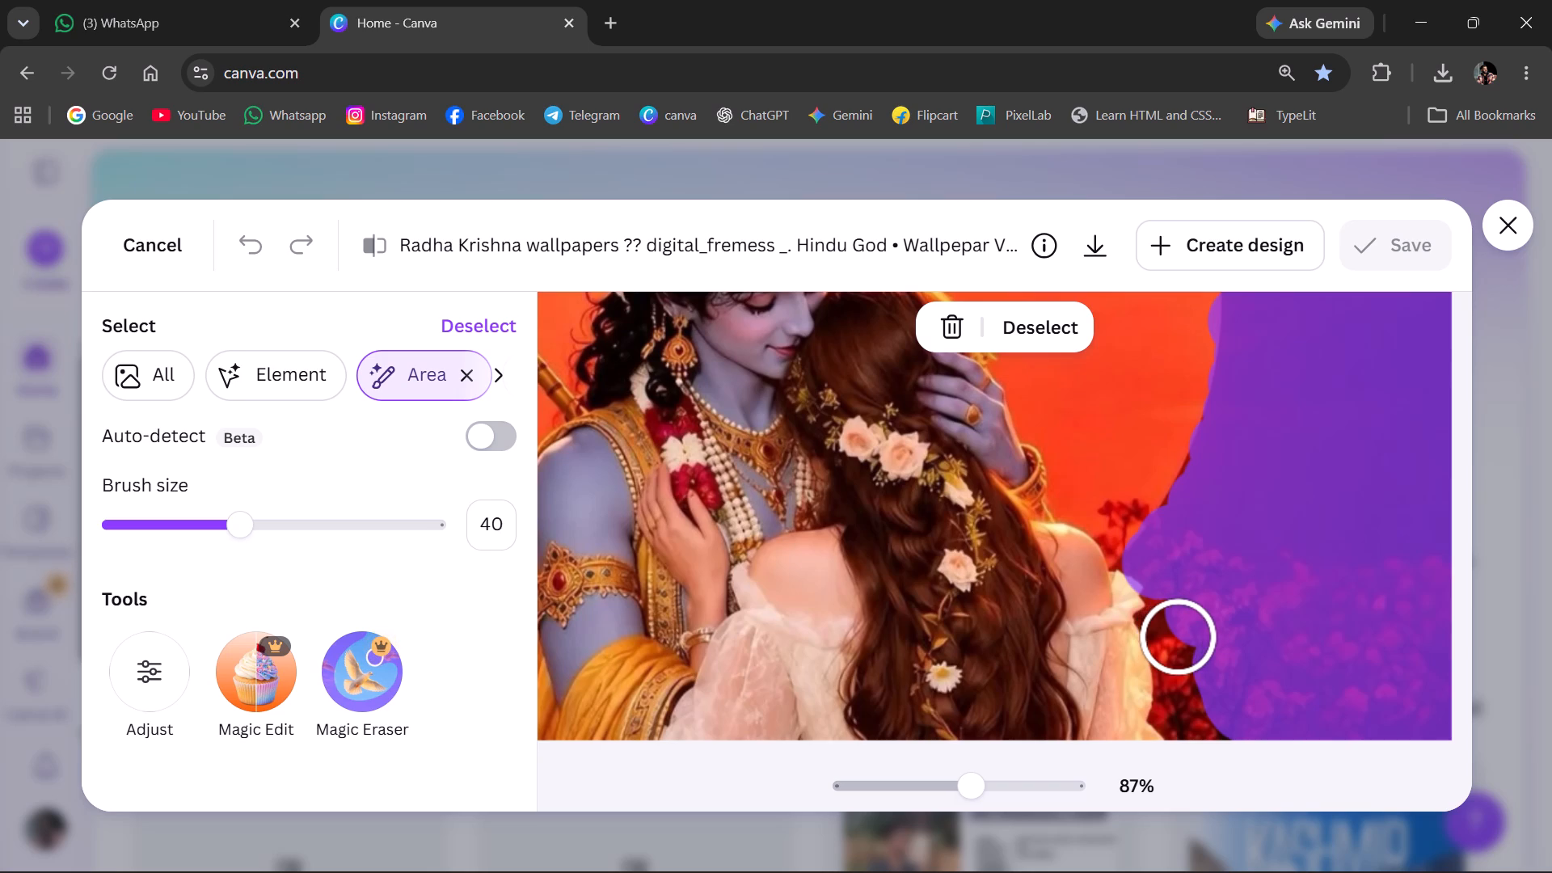
left_click(1190, 681)
left_click(1174, 715)
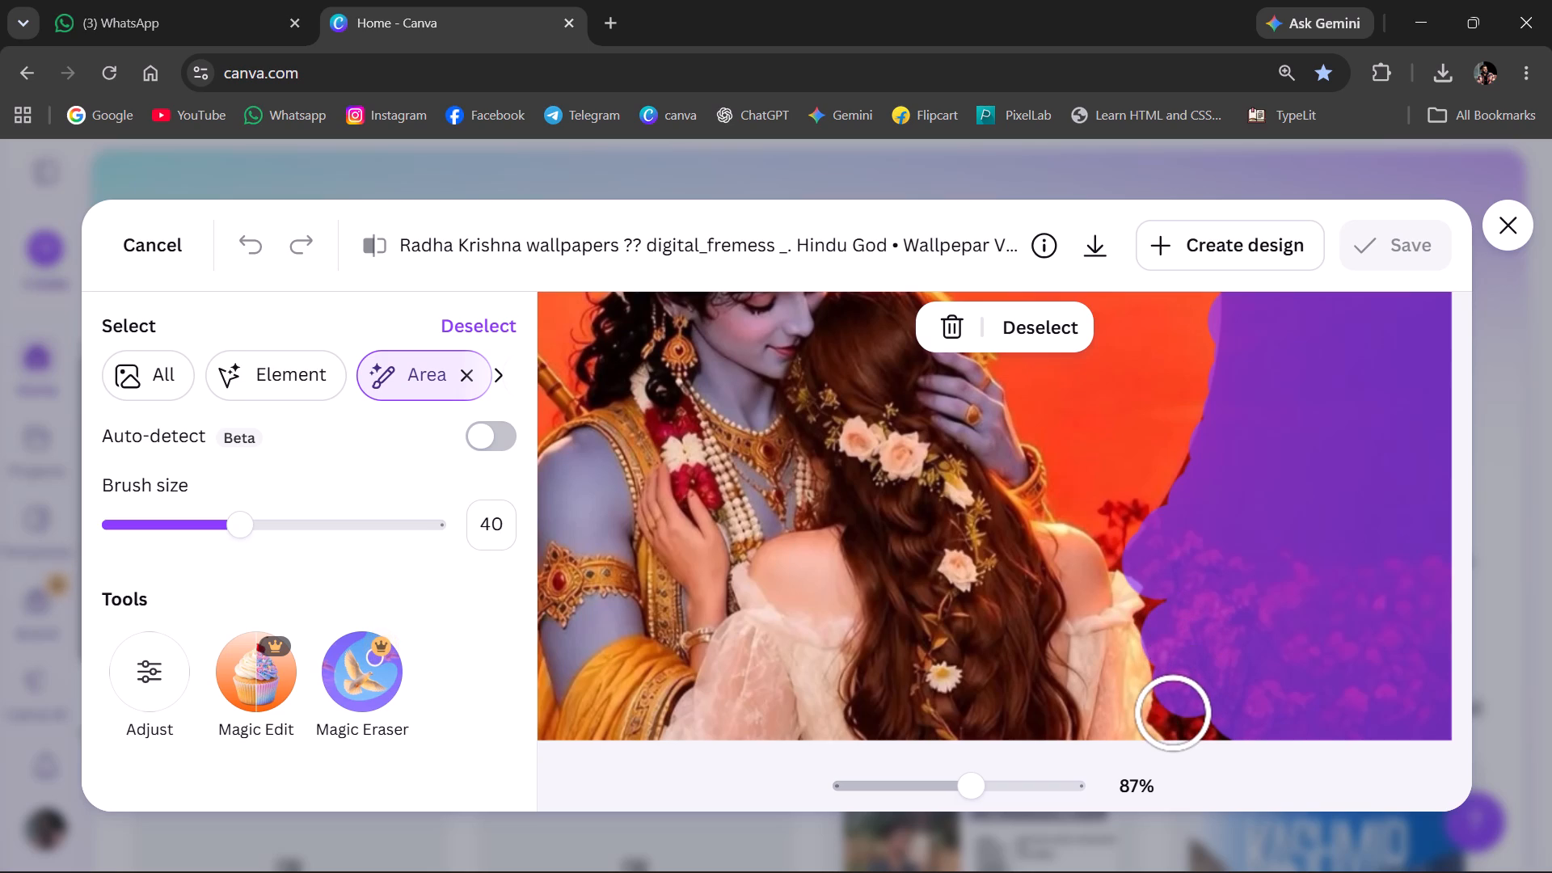
left_click(1221, 738)
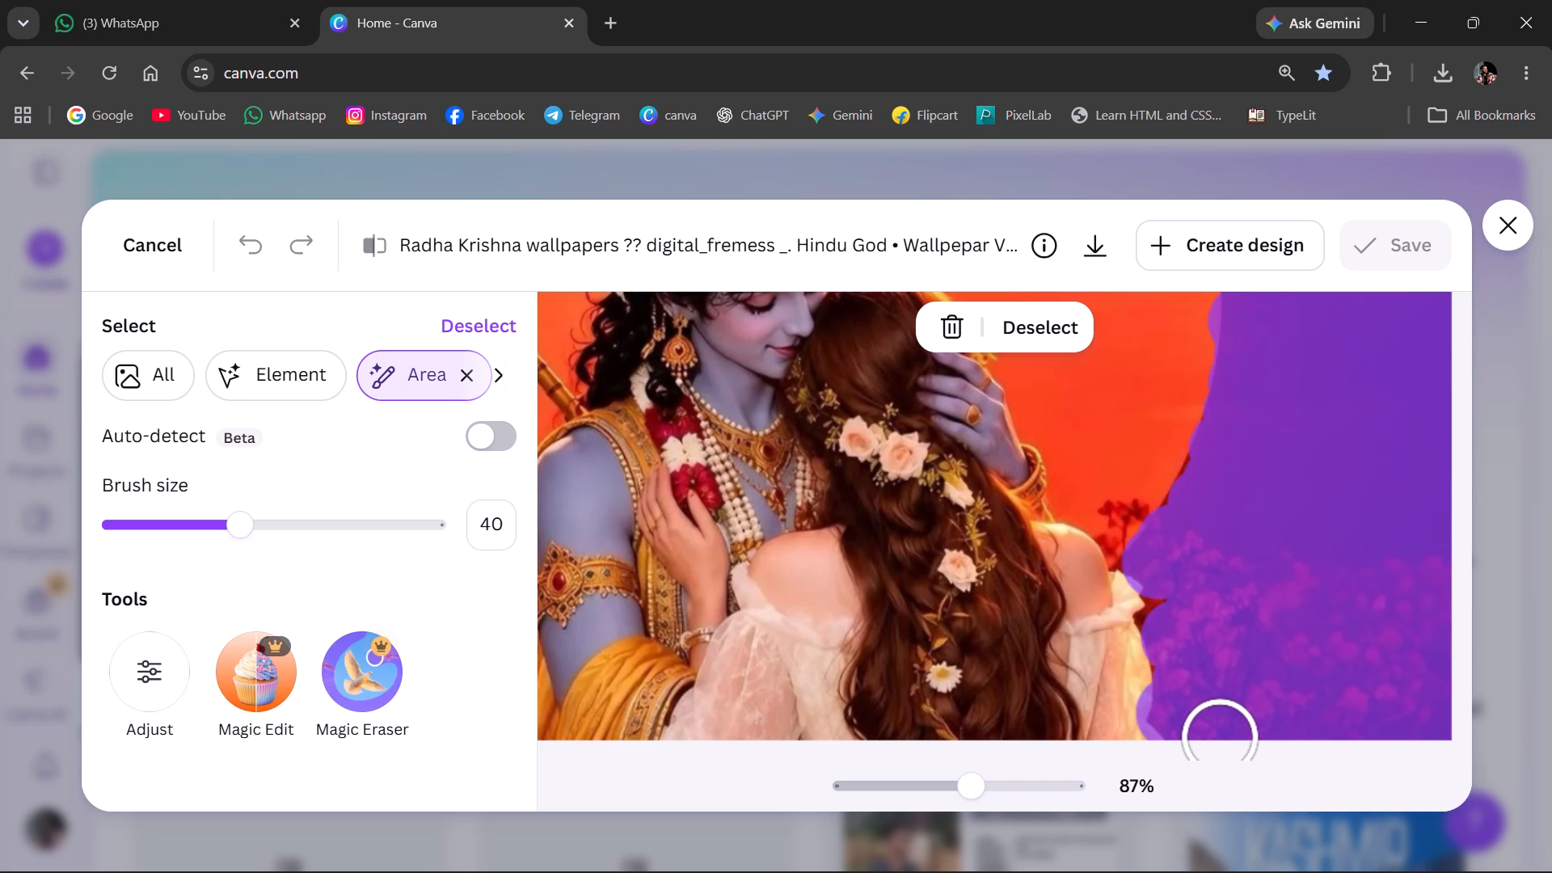
left_click(1181, 613)
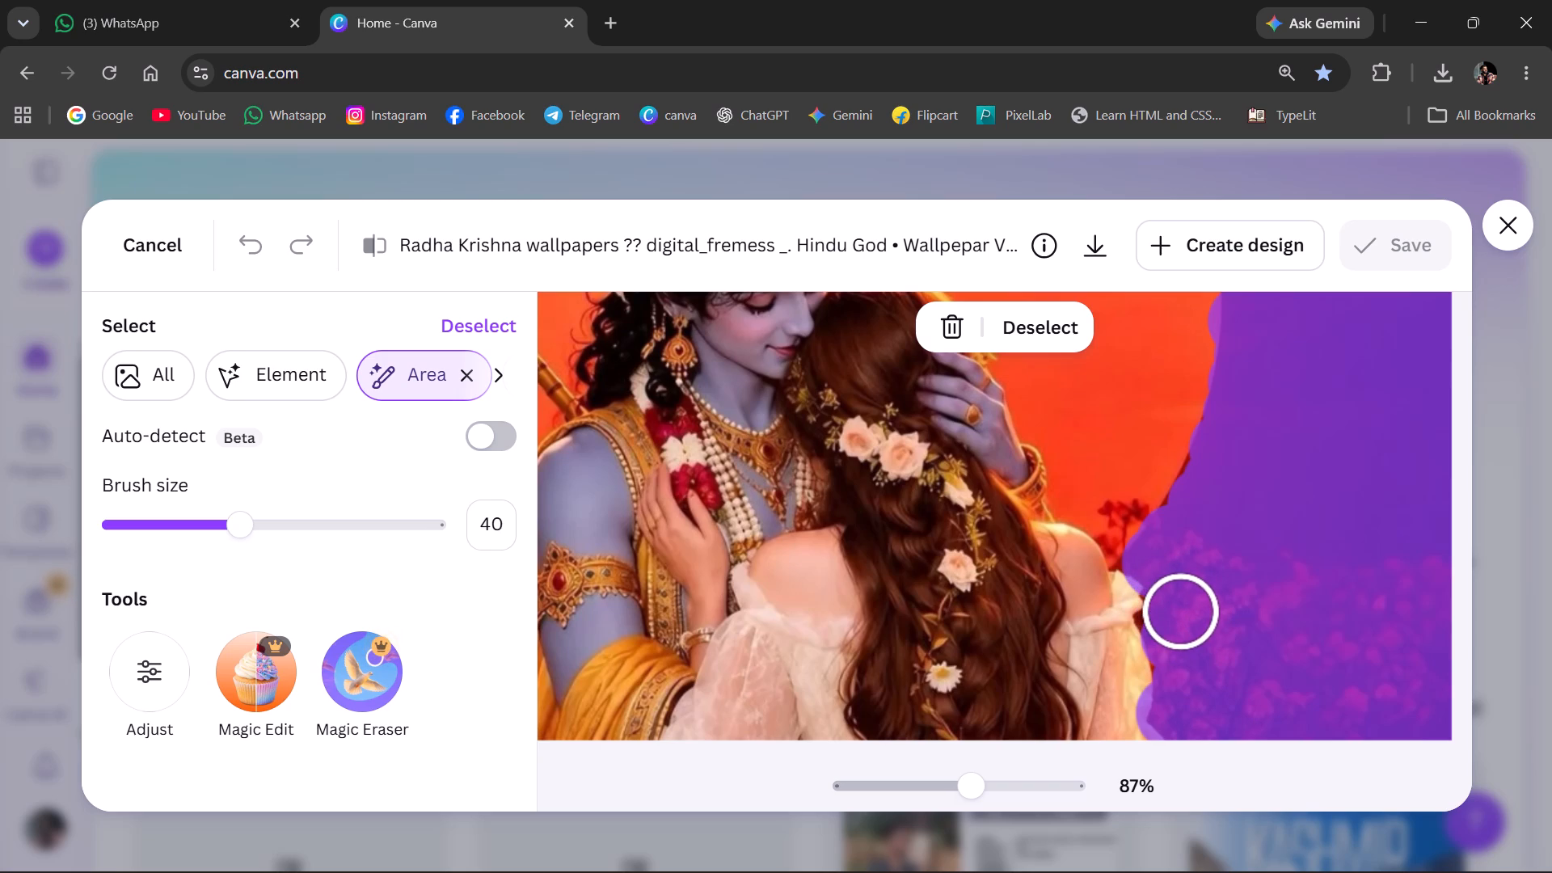
left_click(1170, 615)
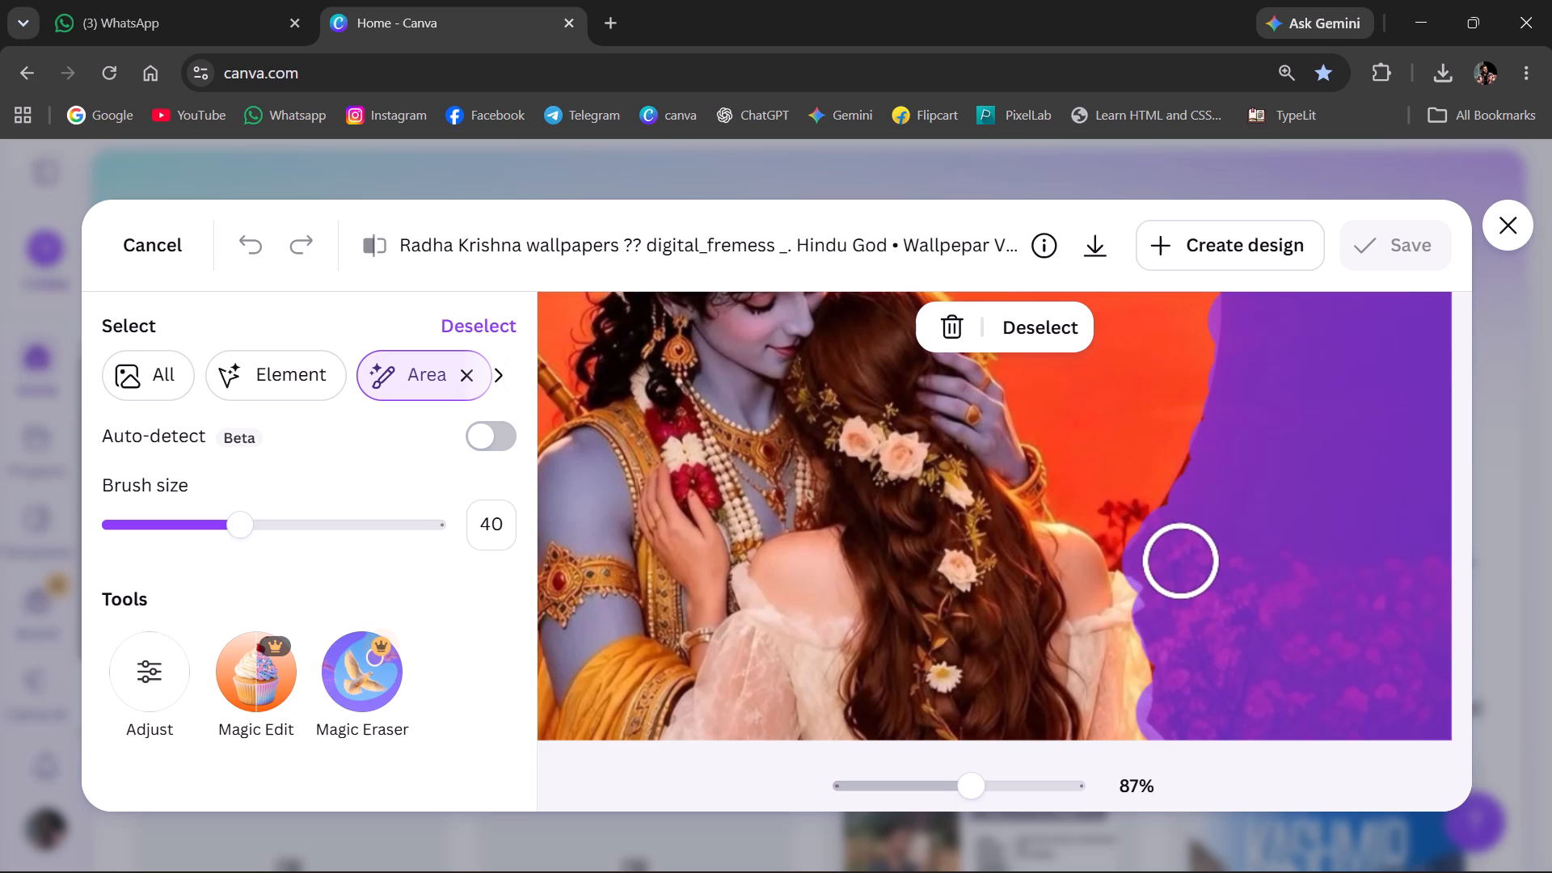
Touch up the area selection along the sun's lower-right edge, just above the red flowers.
left_click(1192, 518)
left_click(1205, 495)
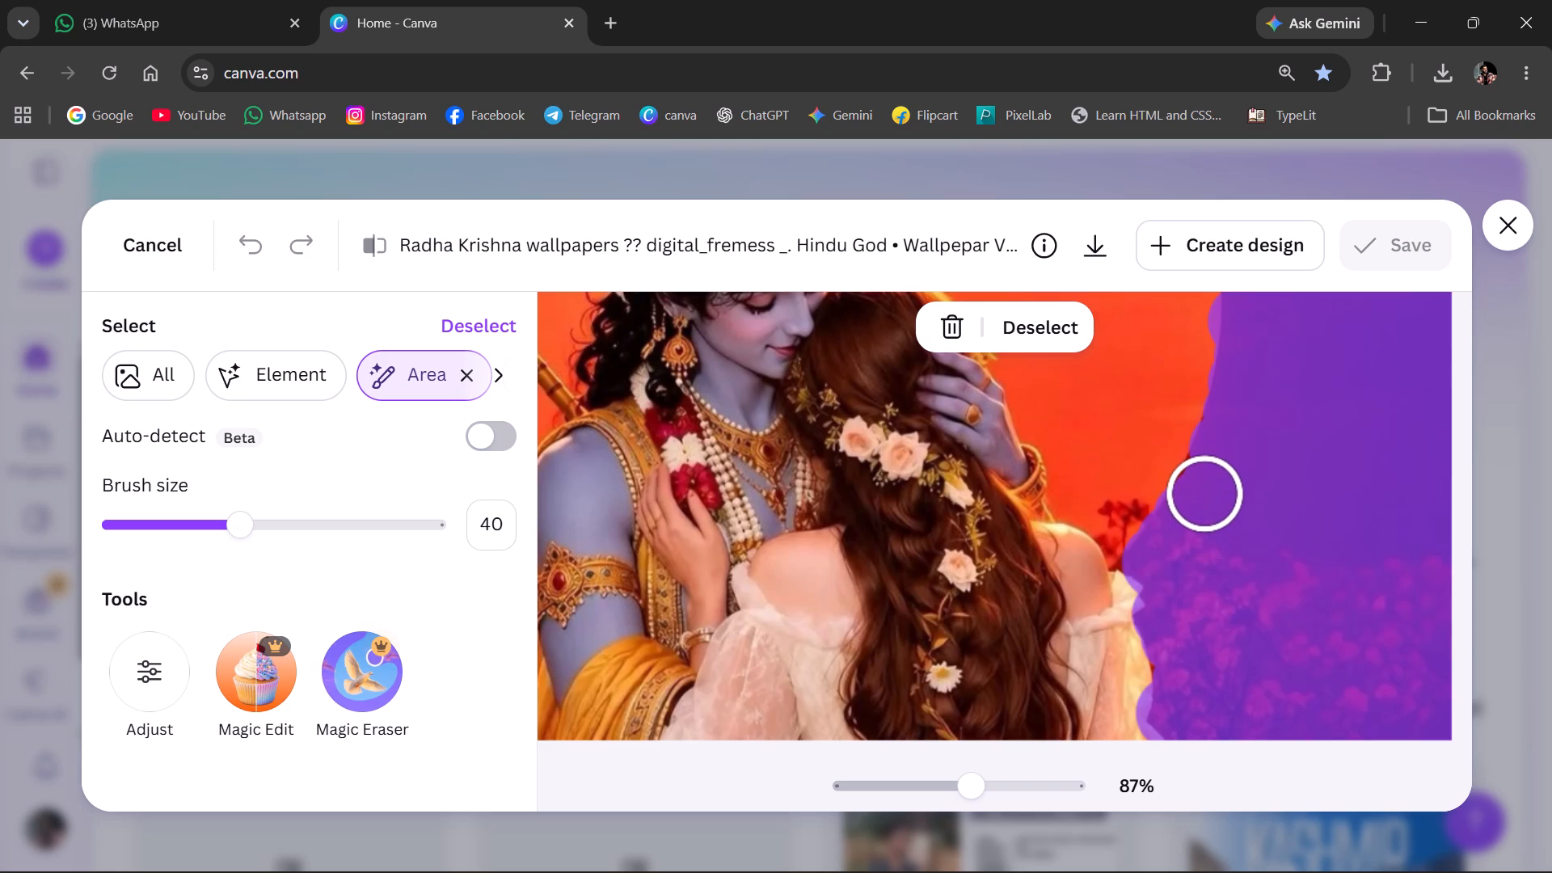
left_click(1210, 483)
Fill the unselected dark strip along the sun's right side, from its upper-right curve down to its middle.
scroll(1217, 491, "up", 3)
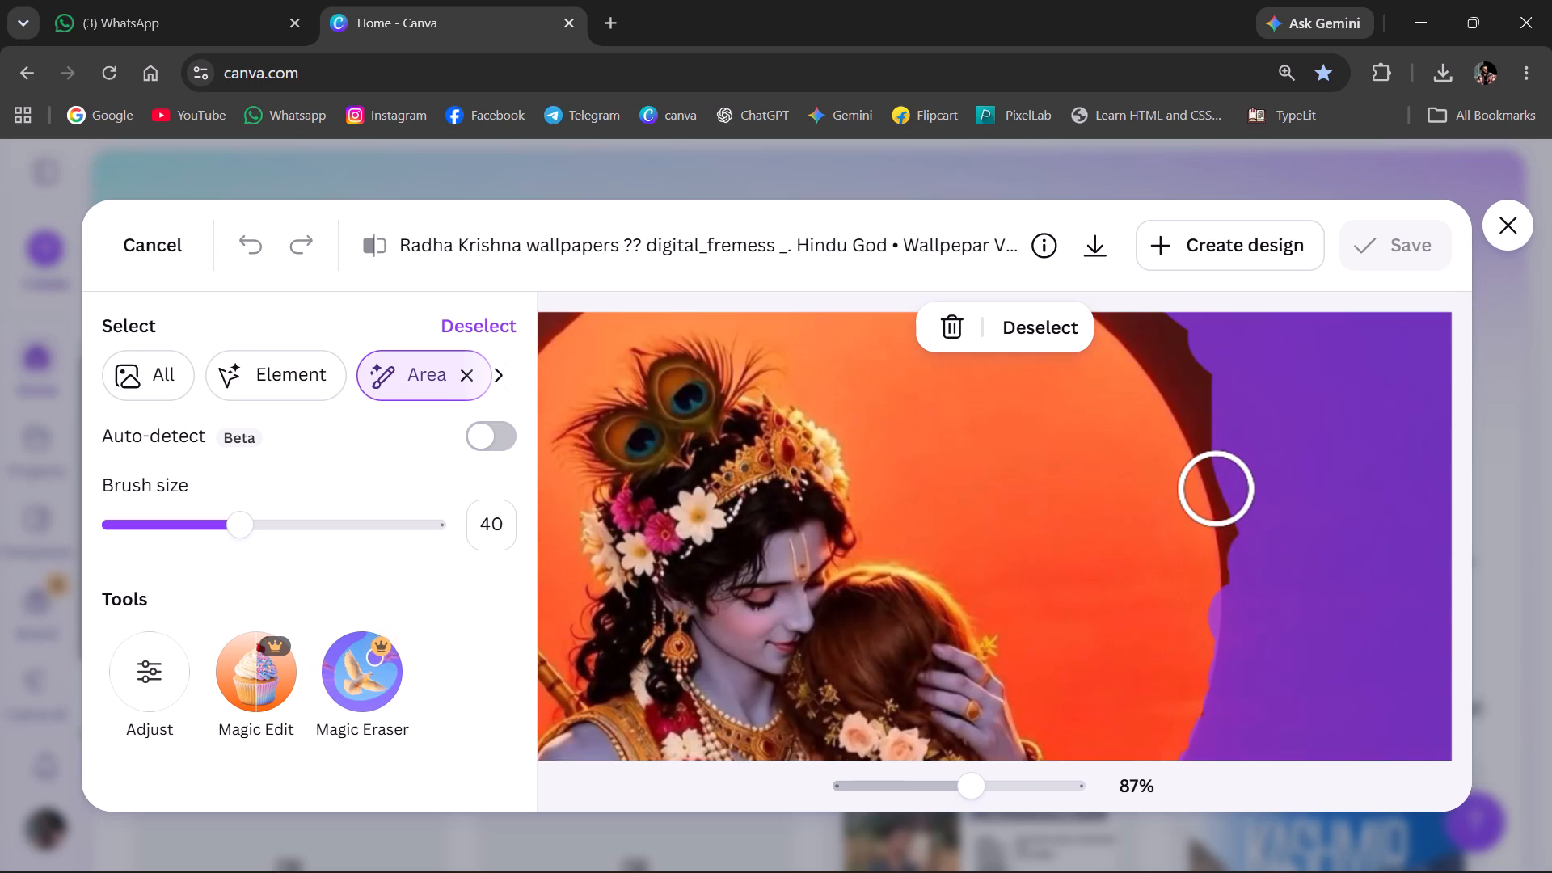
left_click(1216, 419)
left_click(1224, 445)
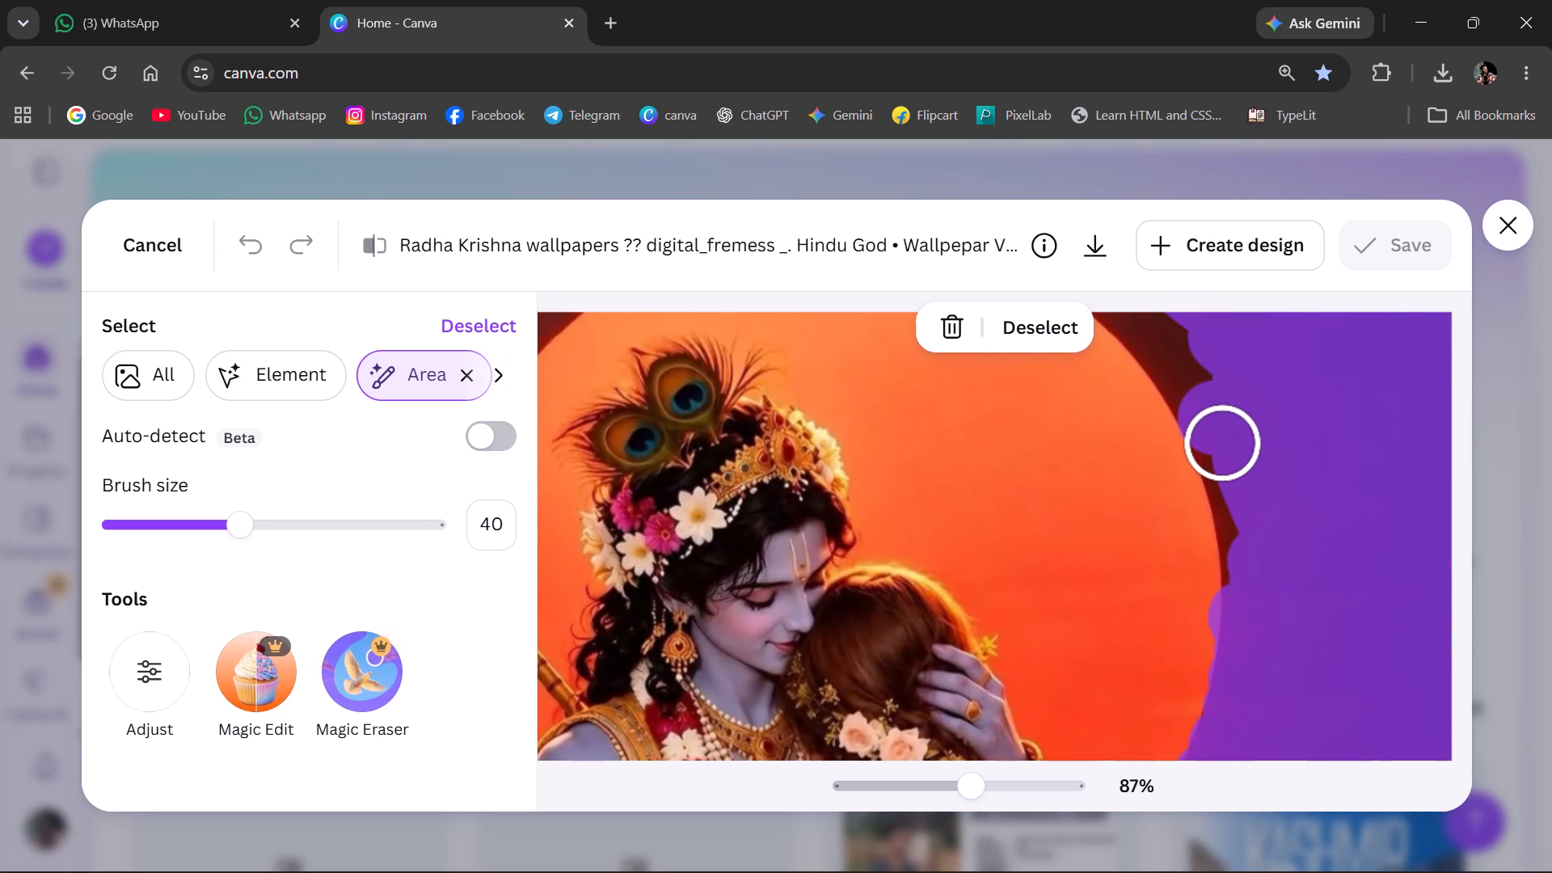
left_click(1239, 486)
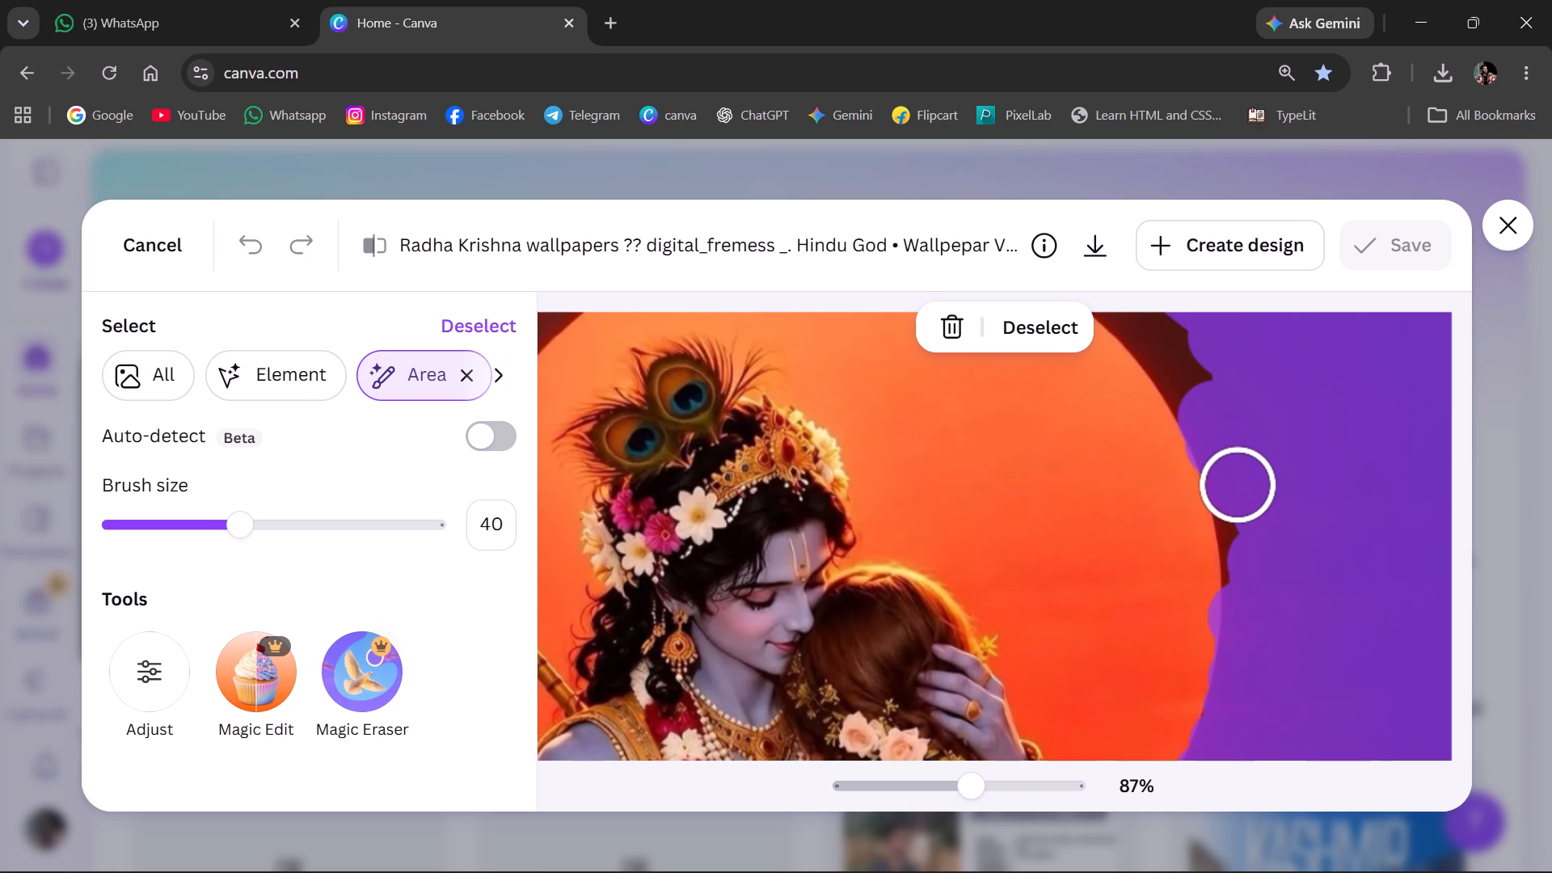
left_click(1250, 529)
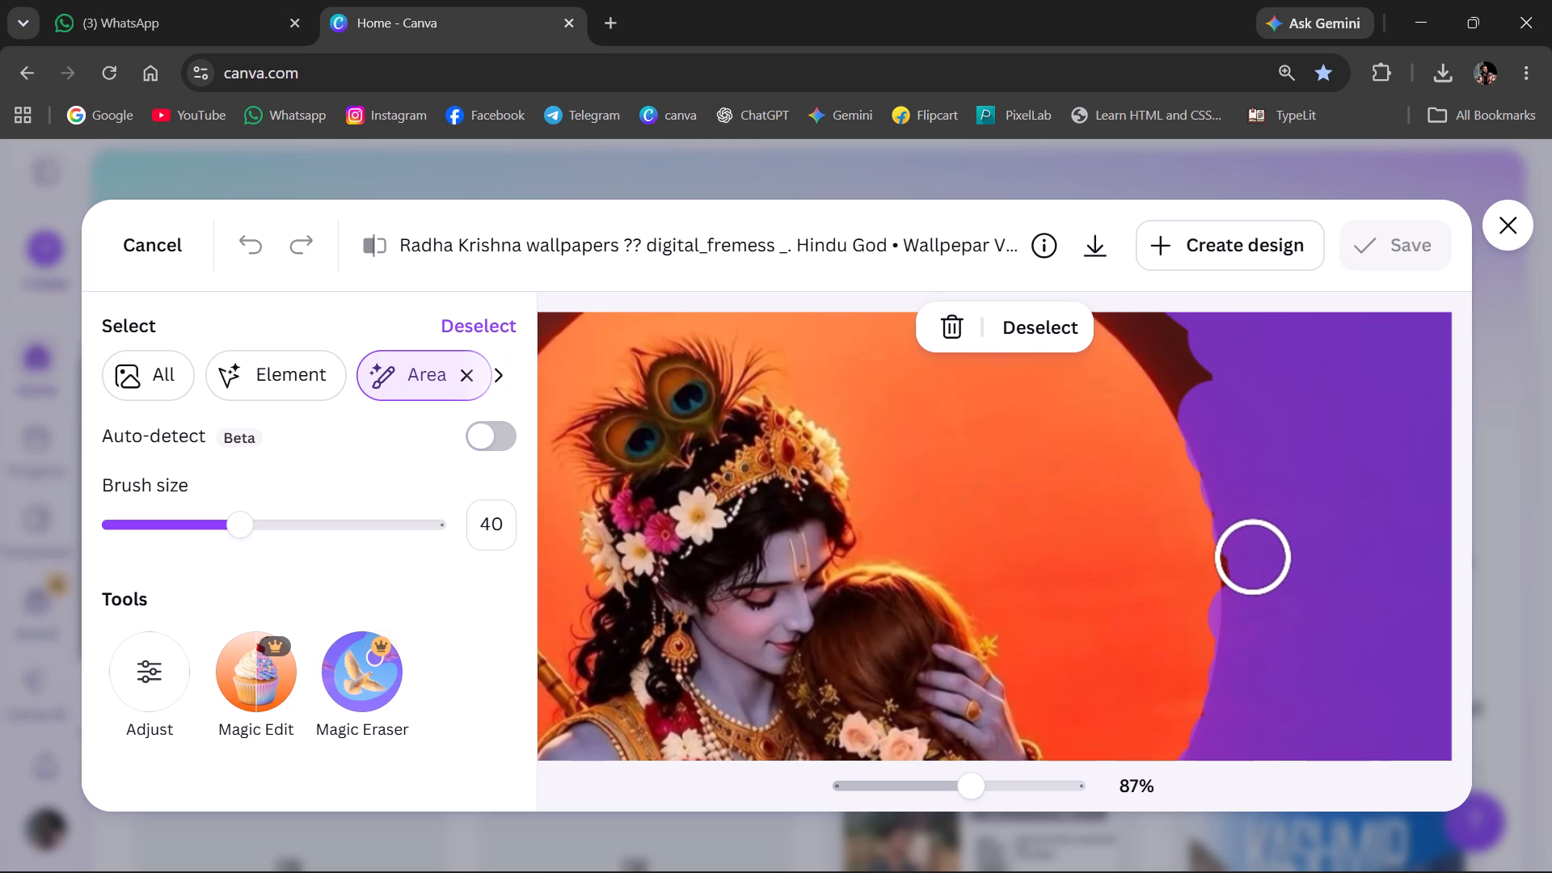
left_click(1253, 582)
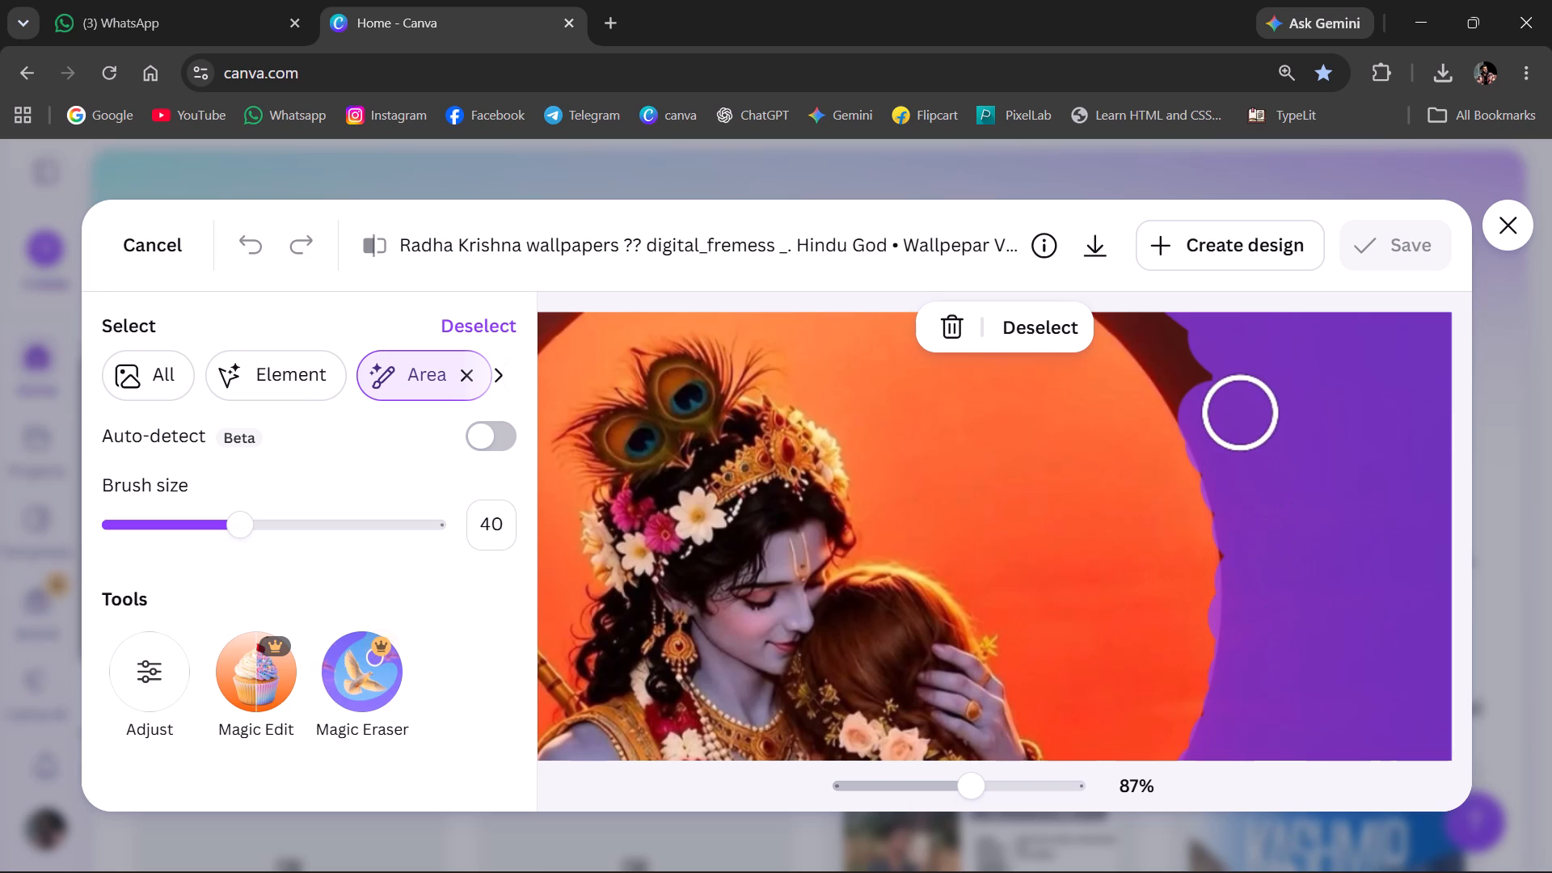
Cover the remaining dark background along the sun's upper-right curve with the area selection, up to the photo's top edge.
scroll(1238, 396, "up", 3)
left_click(1193, 369)
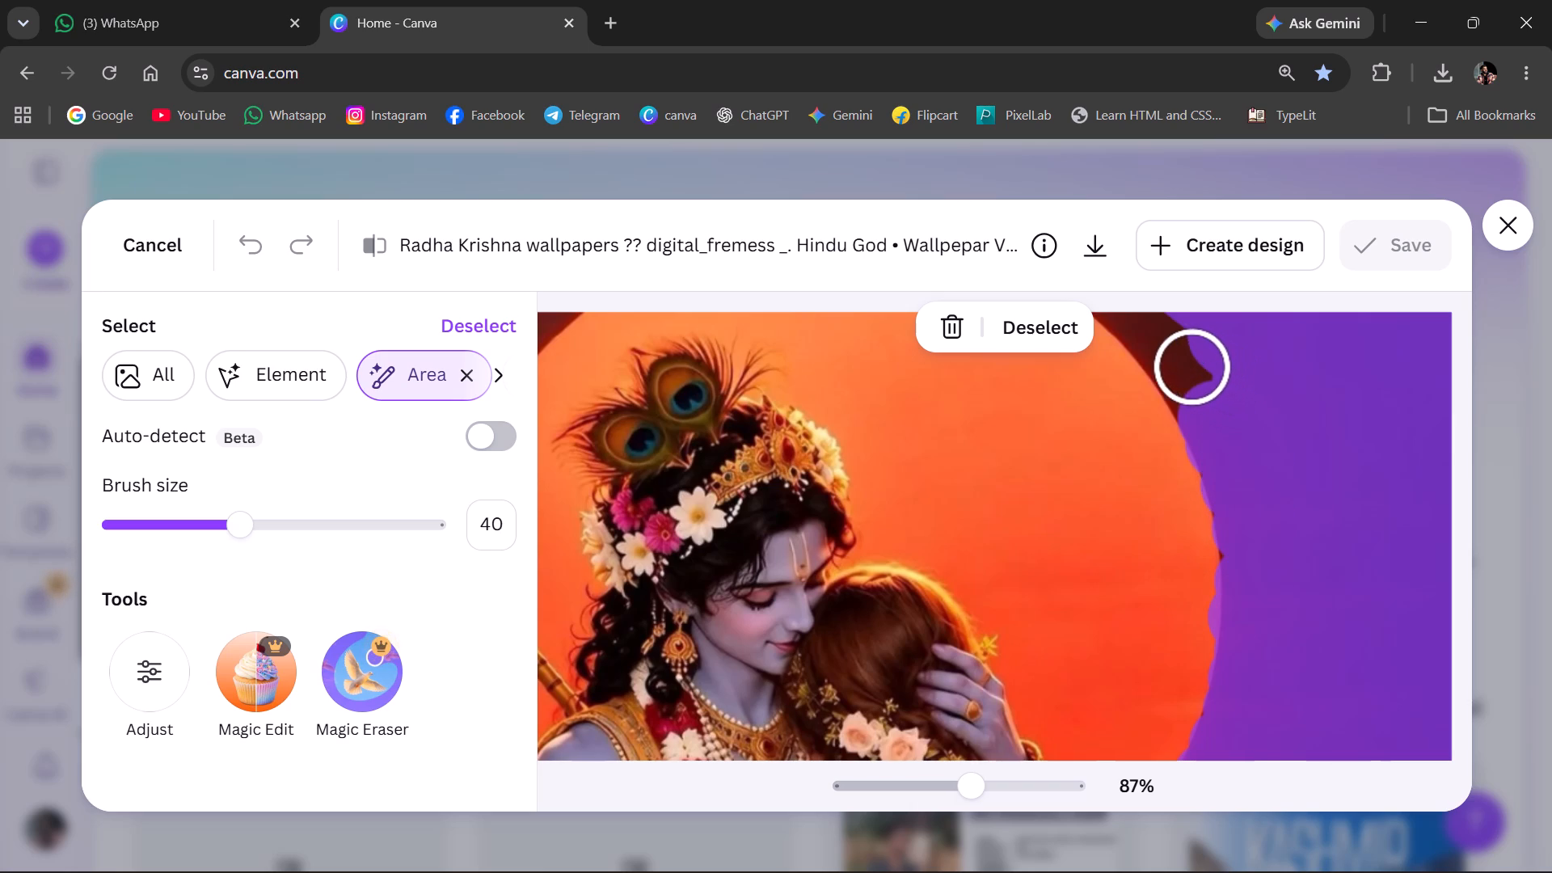
left_click(1191, 331)
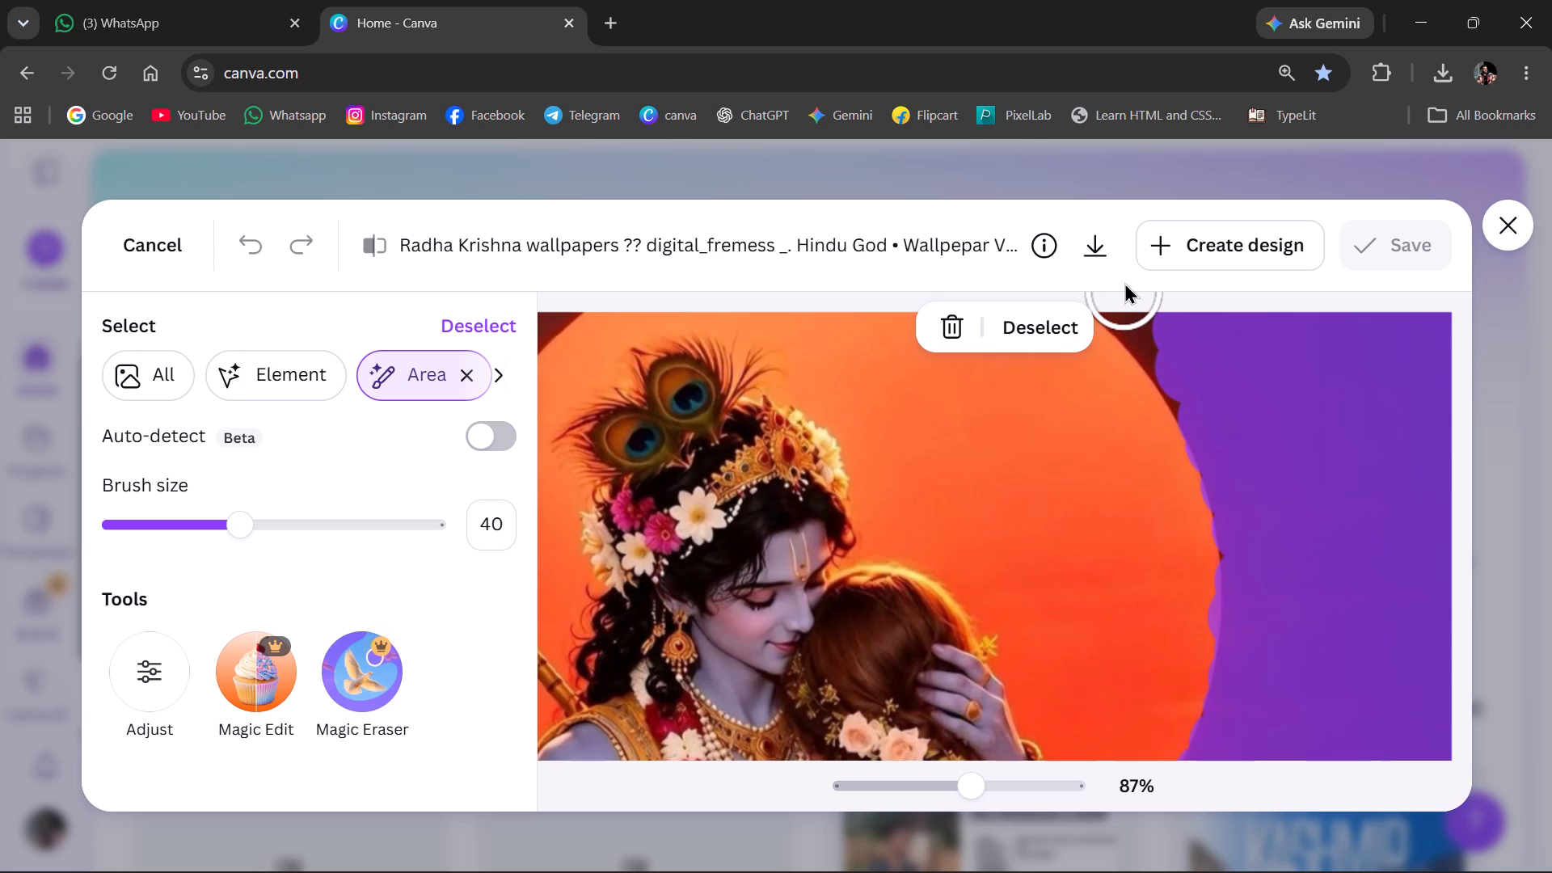
left_click(1124, 282)
left_click(1140, 308)
left_click(1168, 339)
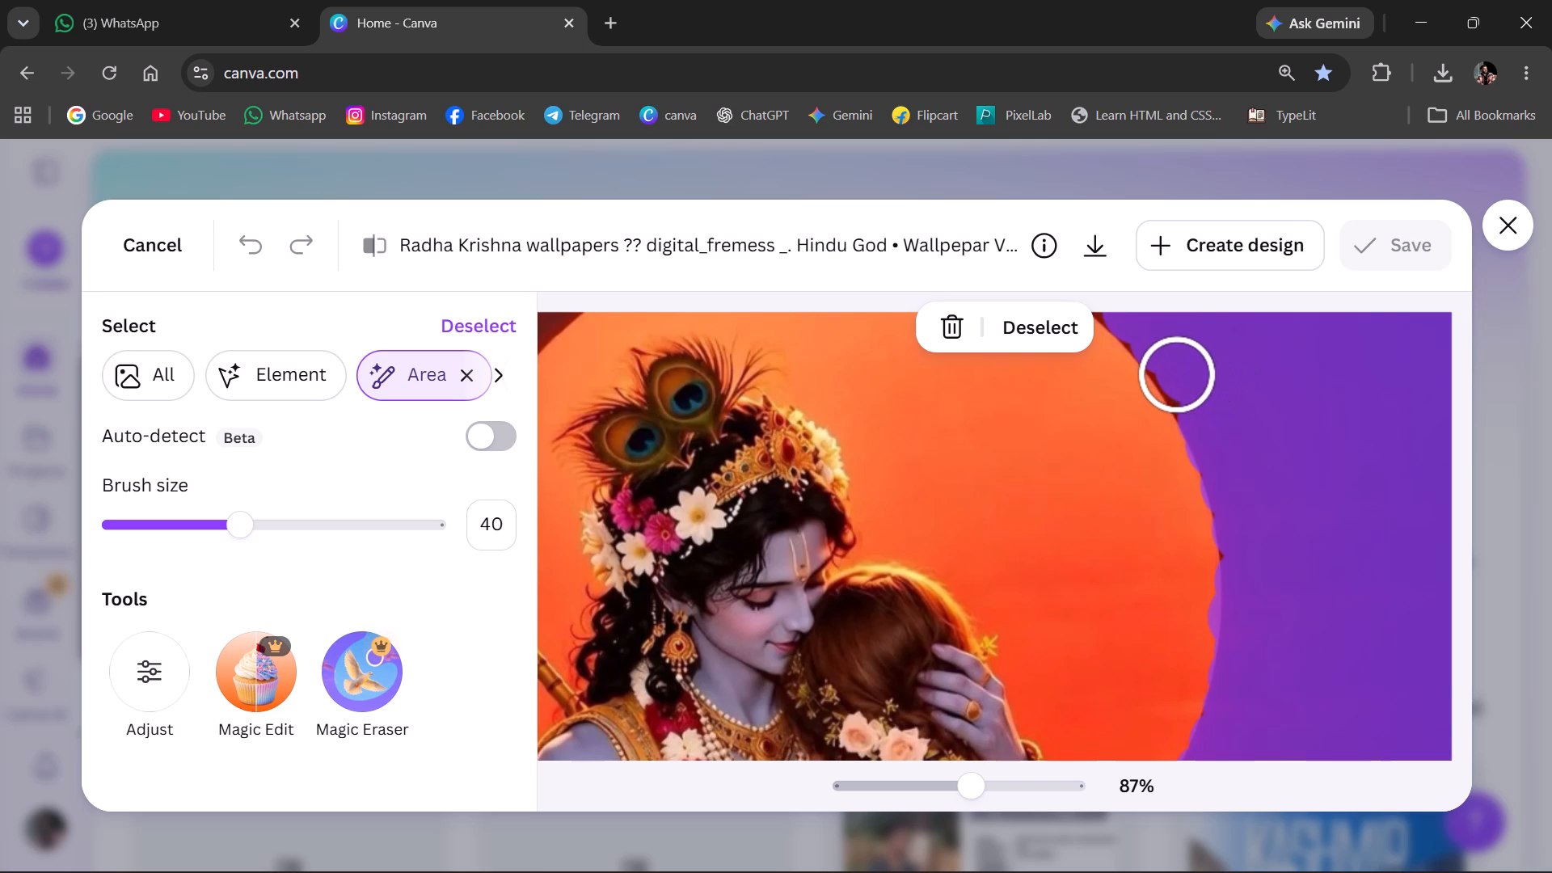
left_click(1214, 388)
left_click(1216, 377)
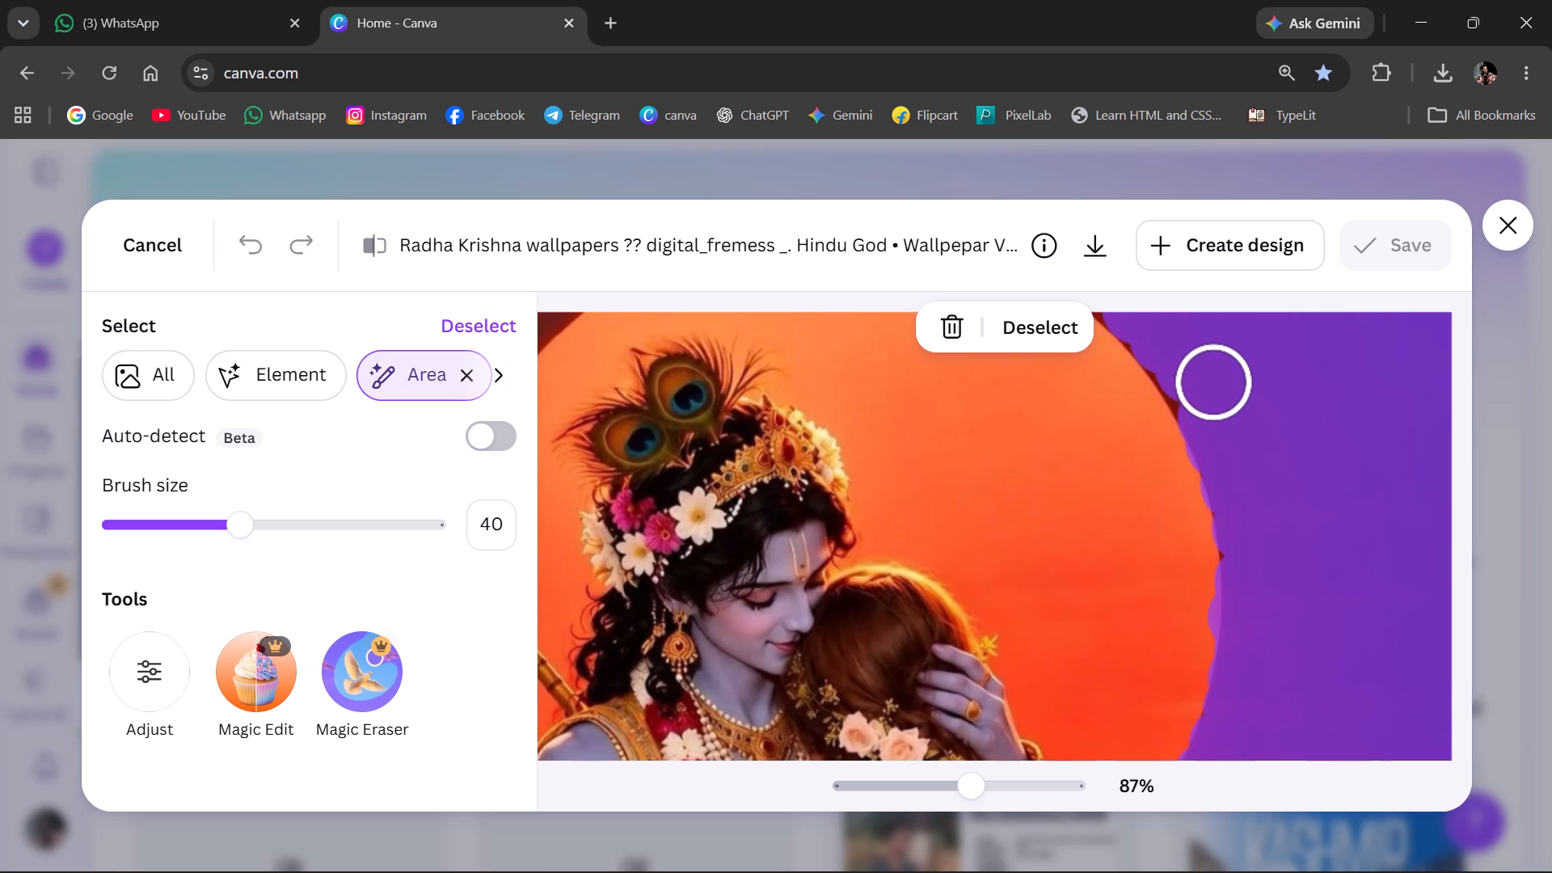
left_click(1215, 371)
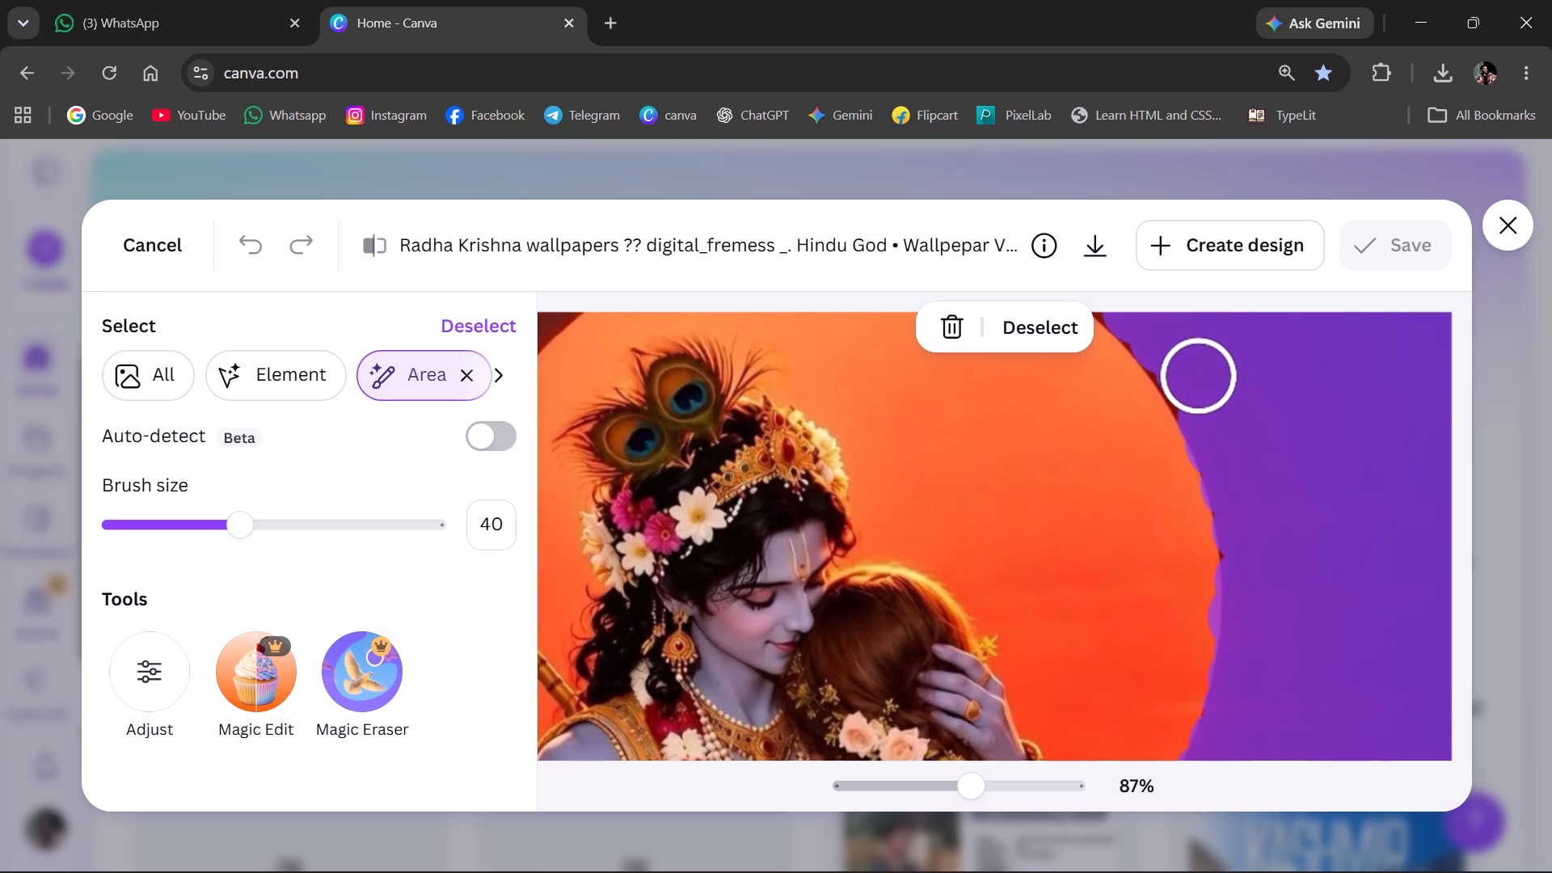
left_click(1197, 385)
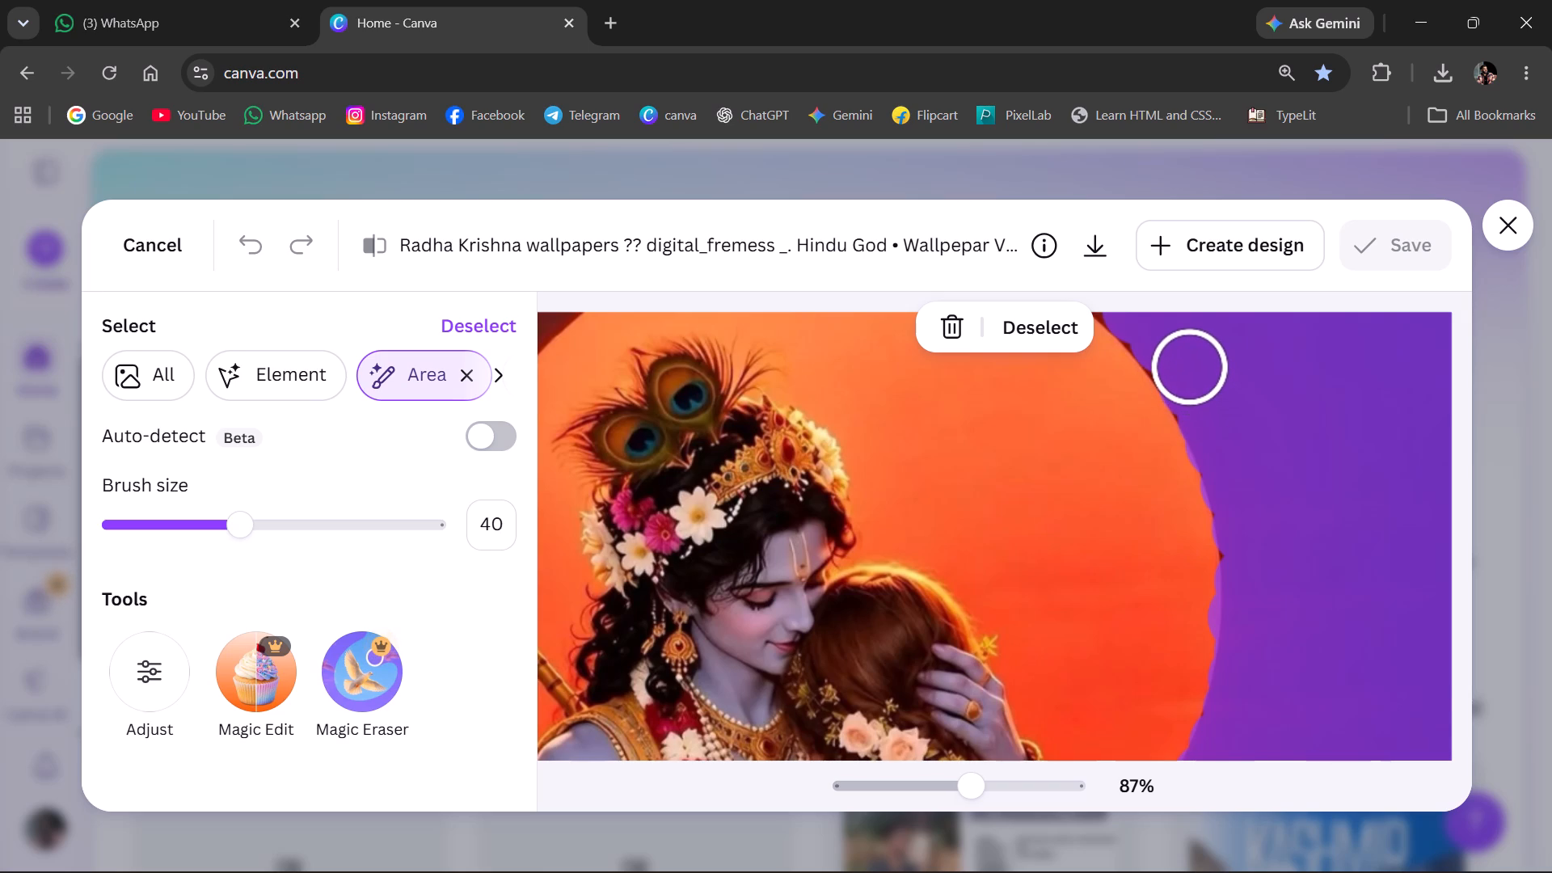
left_click(1183, 368)
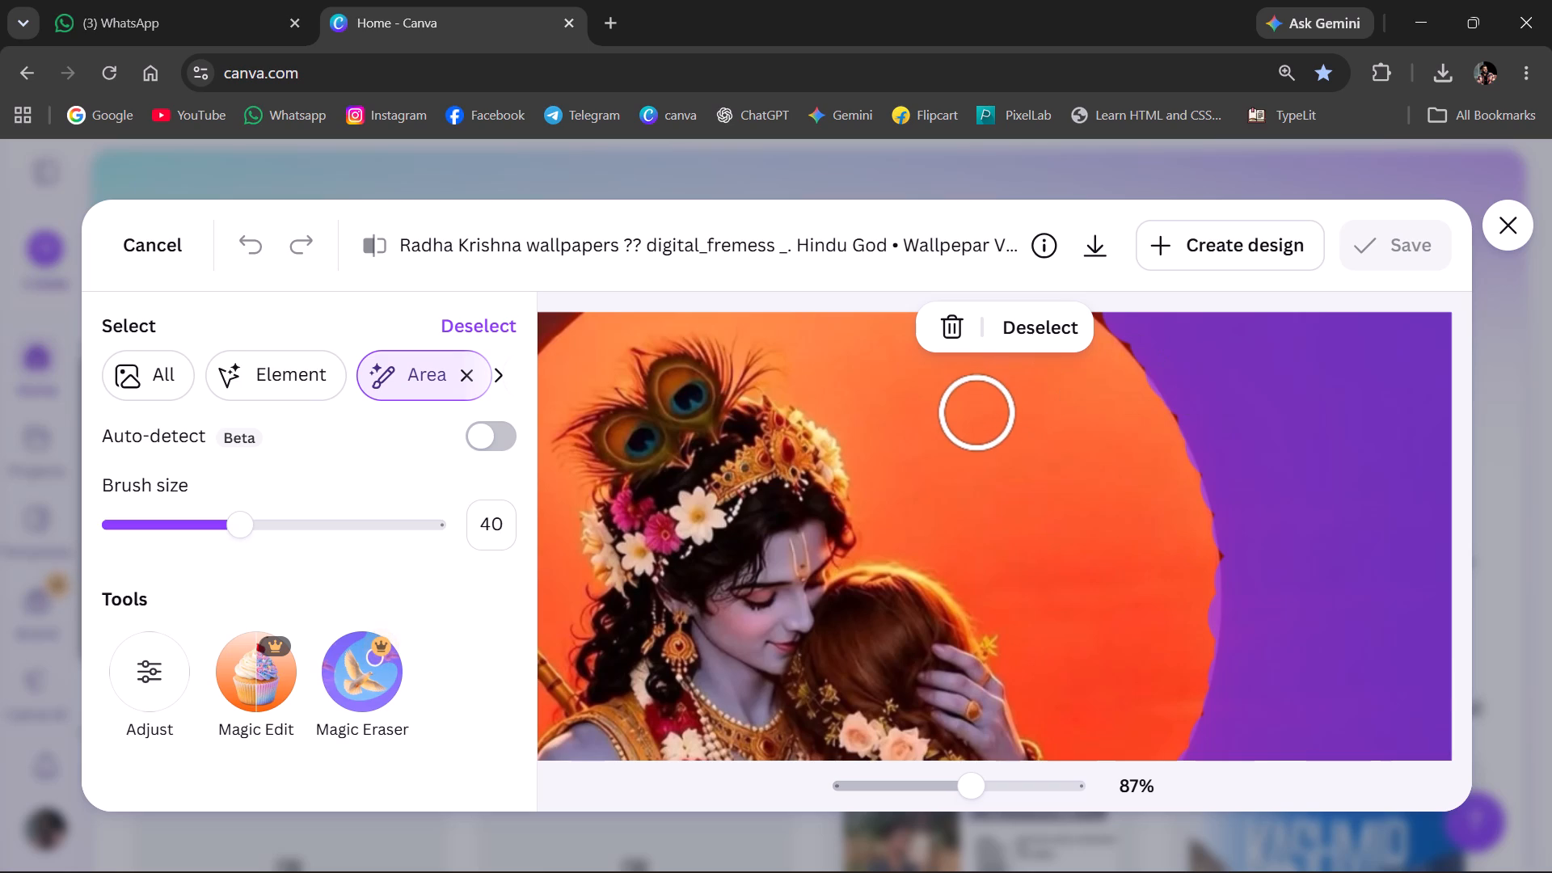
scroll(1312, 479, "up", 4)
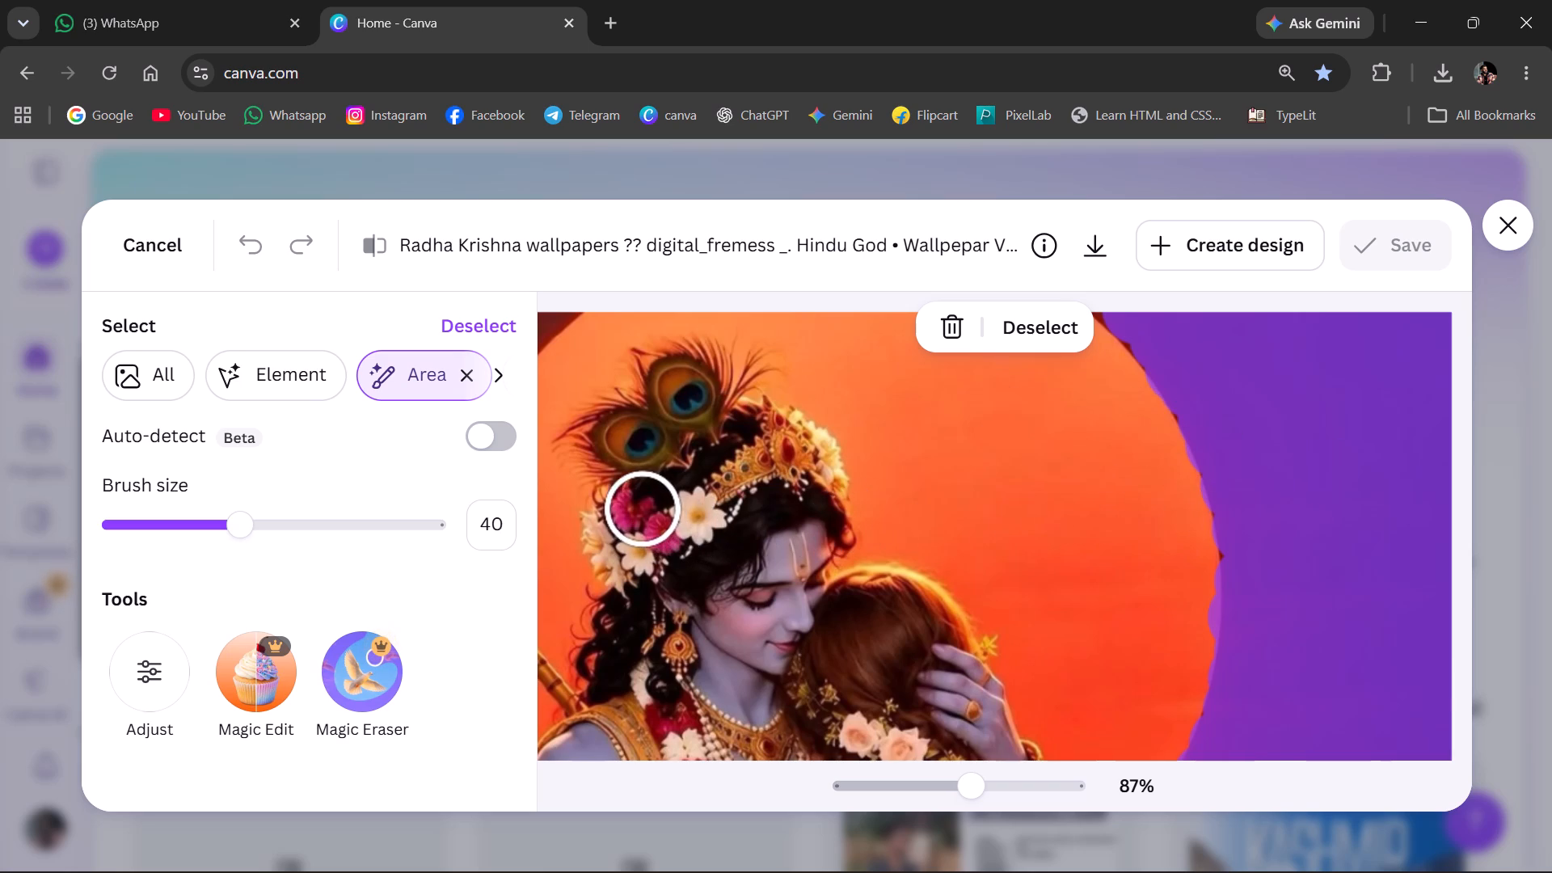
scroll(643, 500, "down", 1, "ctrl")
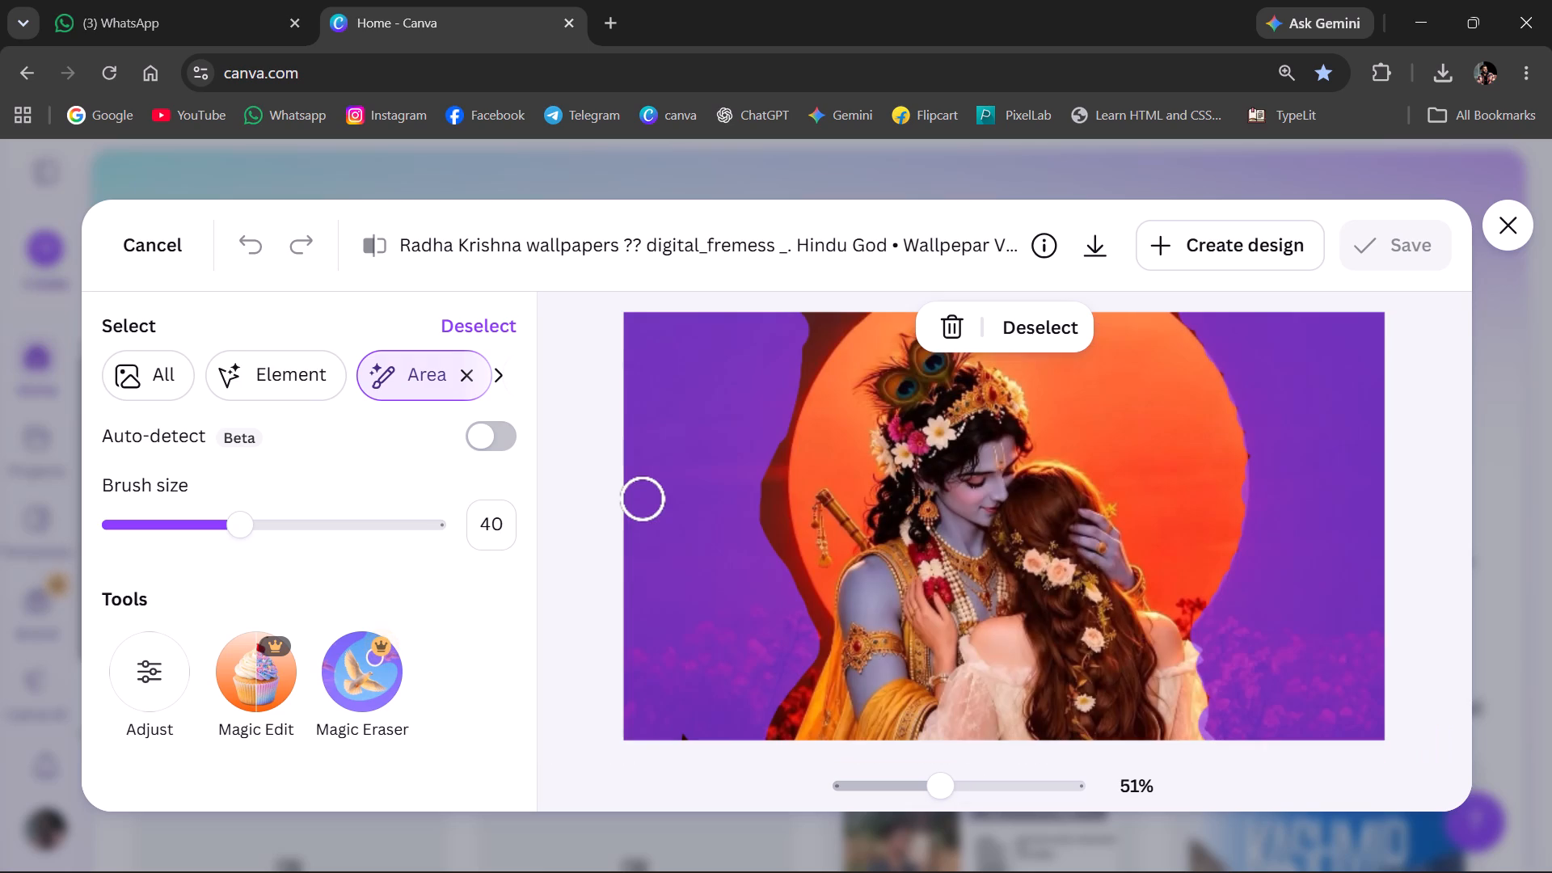
Extend the area selection over the dark background along the sun's upper-left curve, beside the peacock feathers.
scroll(728, 466, "up", 2, "ctrl")
scroll(728, 466, "up", 4)
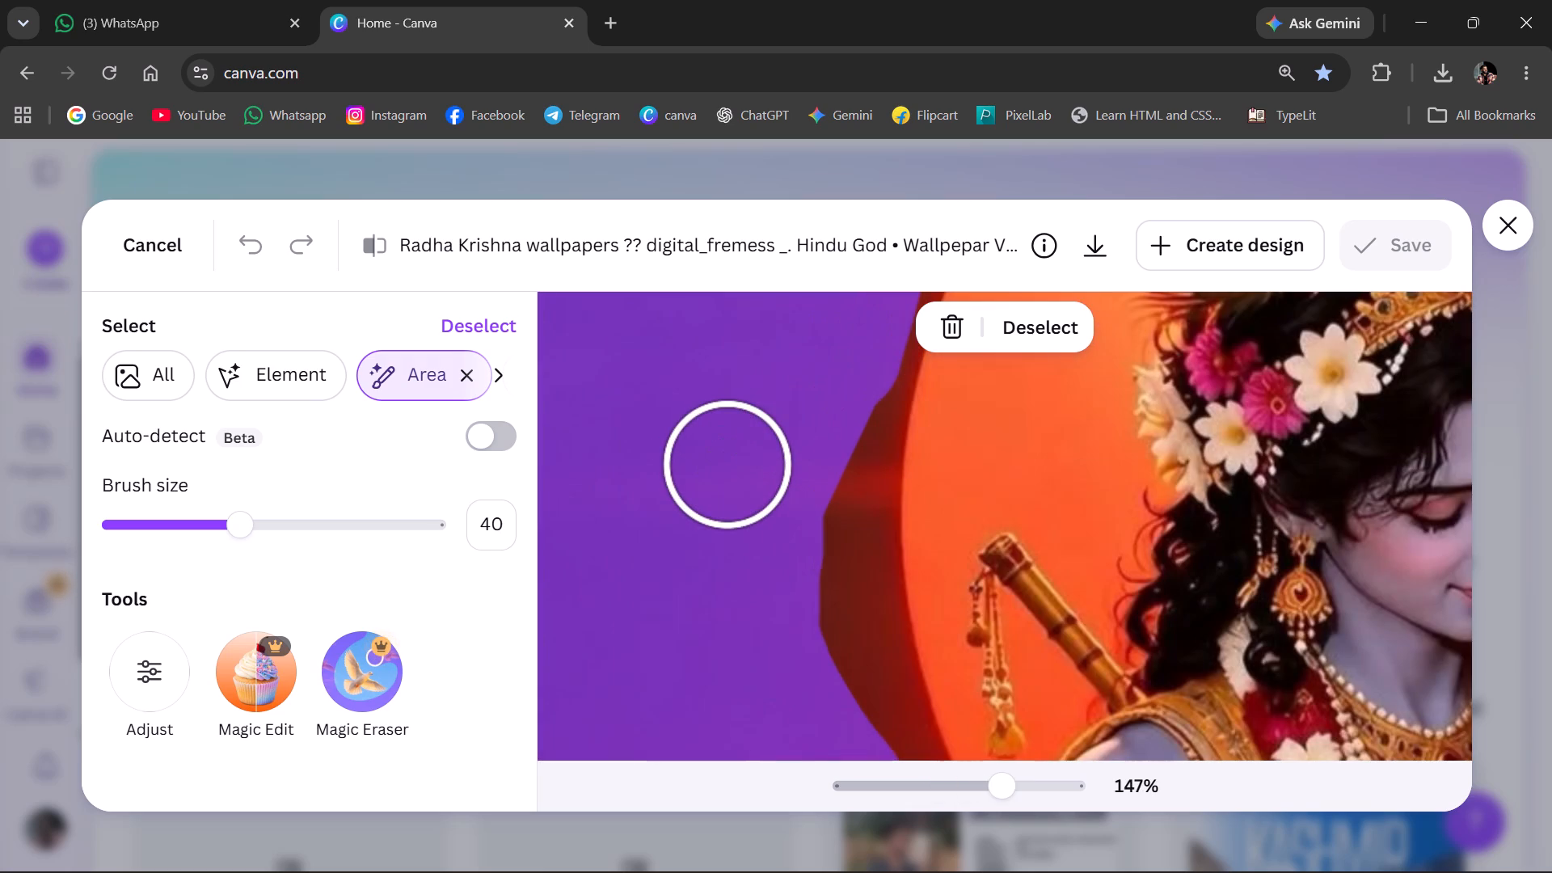
scroll(728, 466, "up", 6)
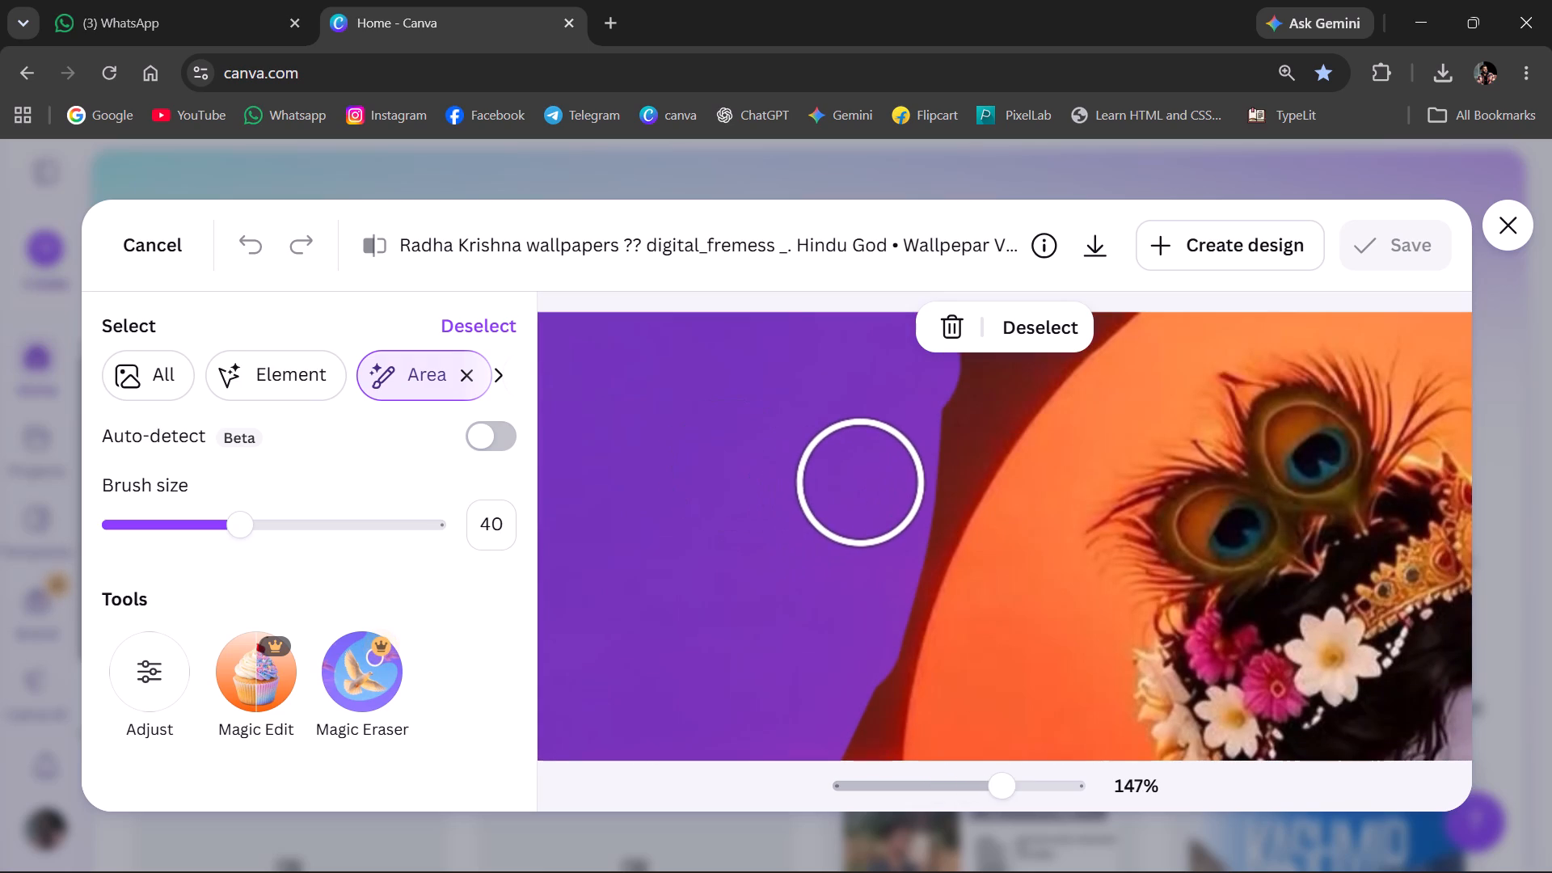
left_click(935, 452)
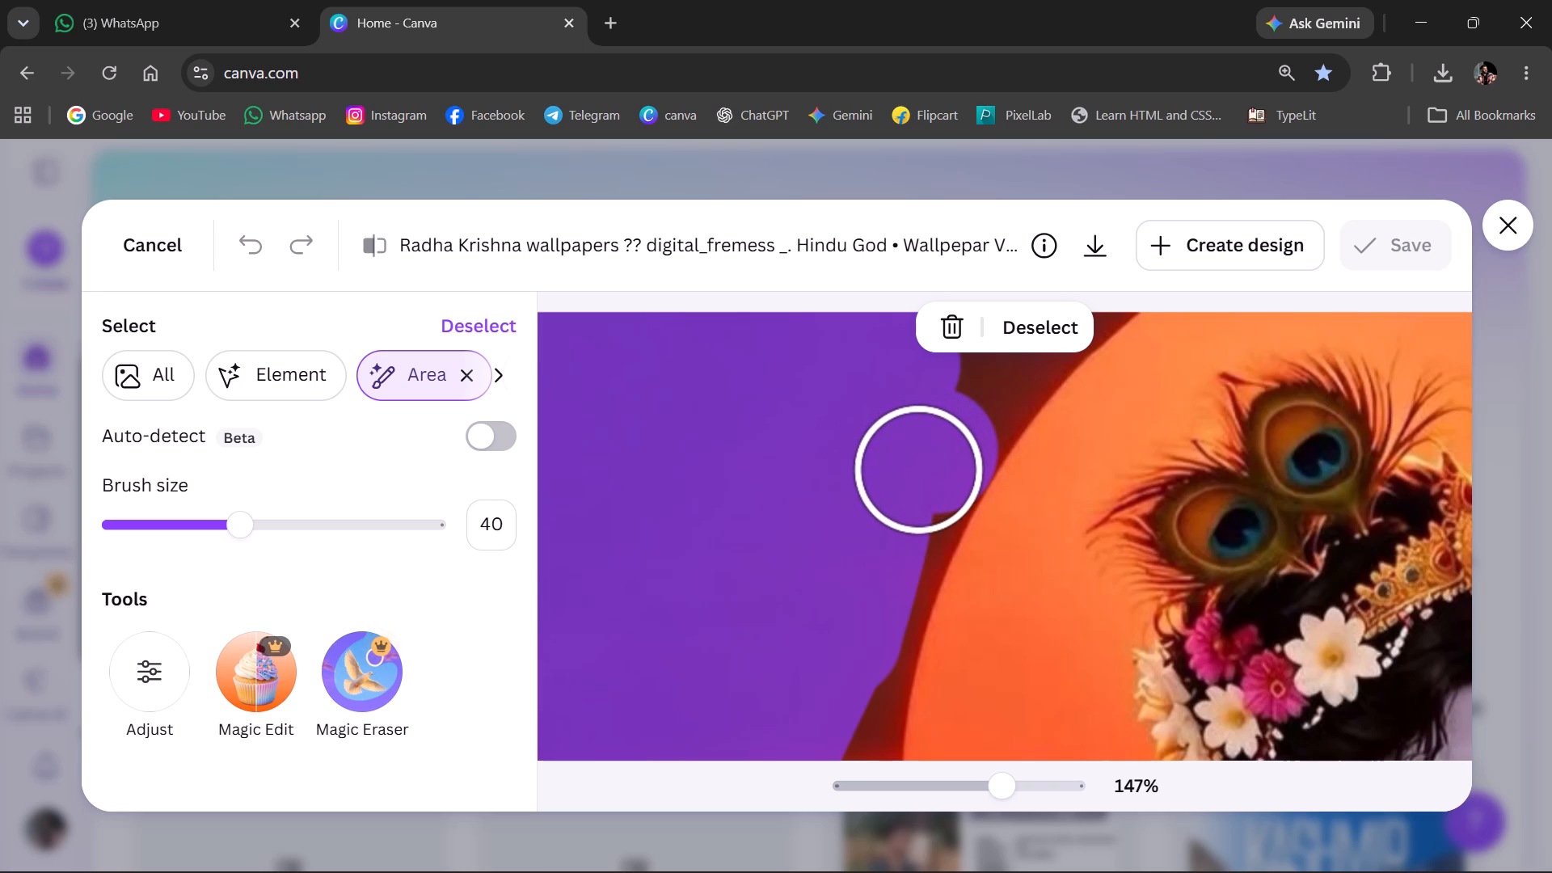
left_click(925, 483)
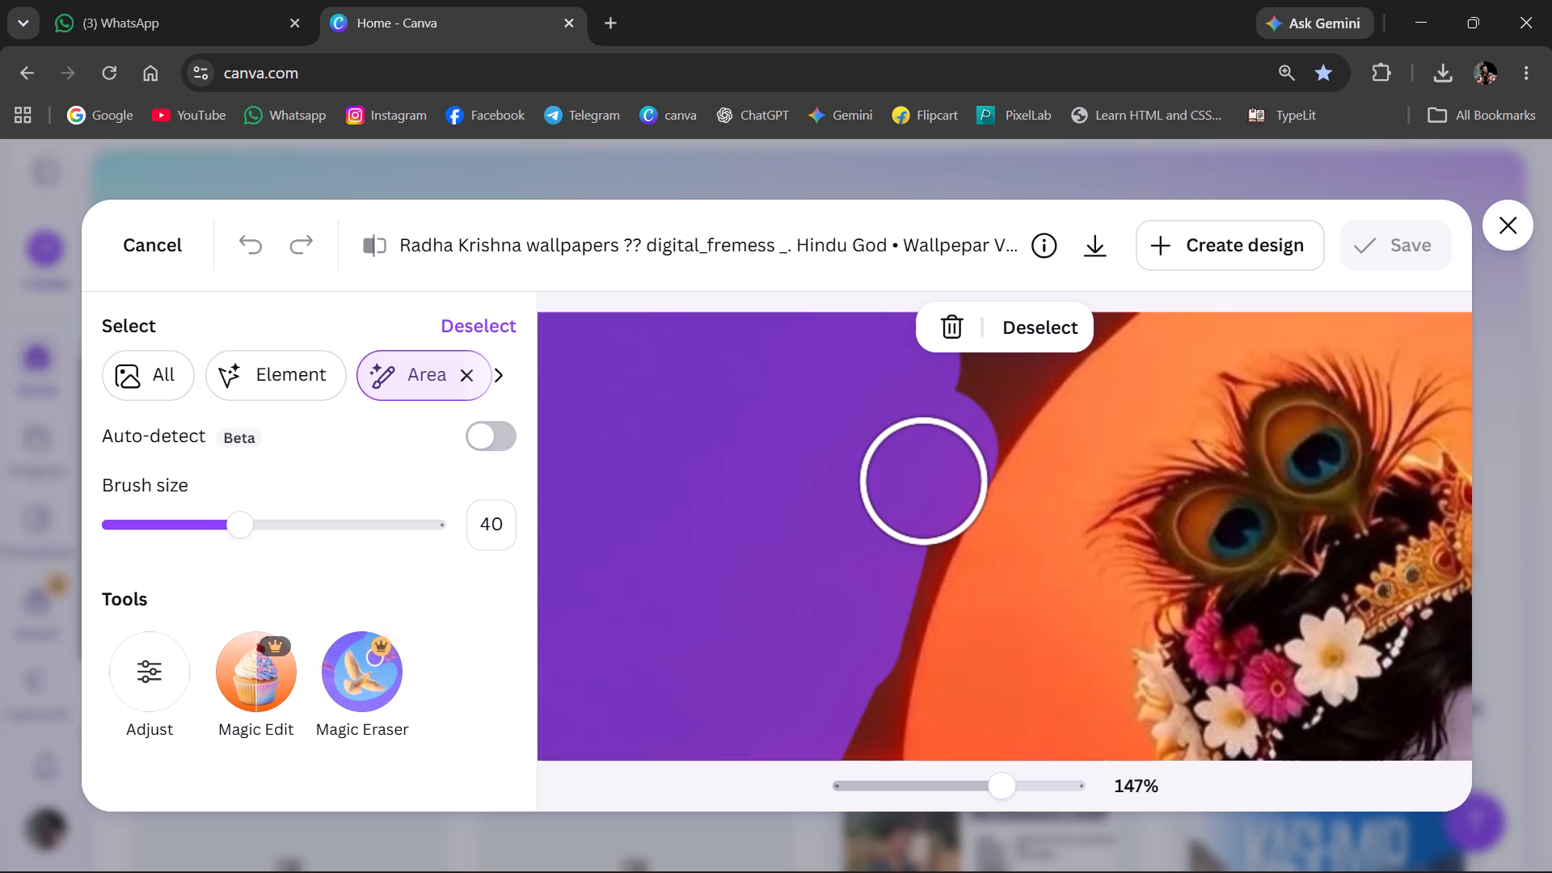
left_click(904, 517)
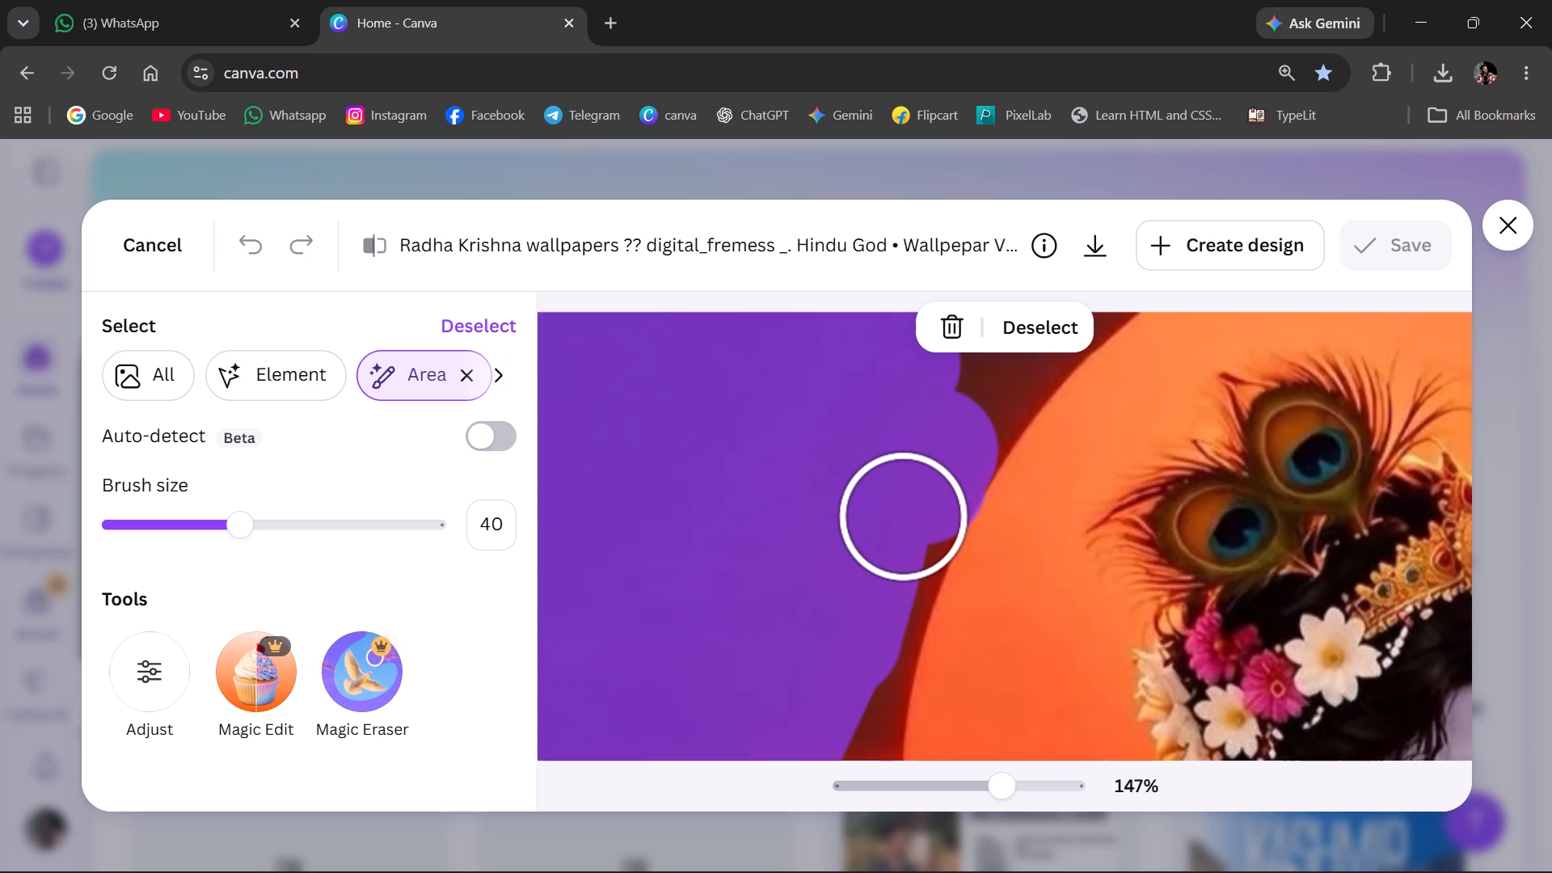
left_click(898, 546)
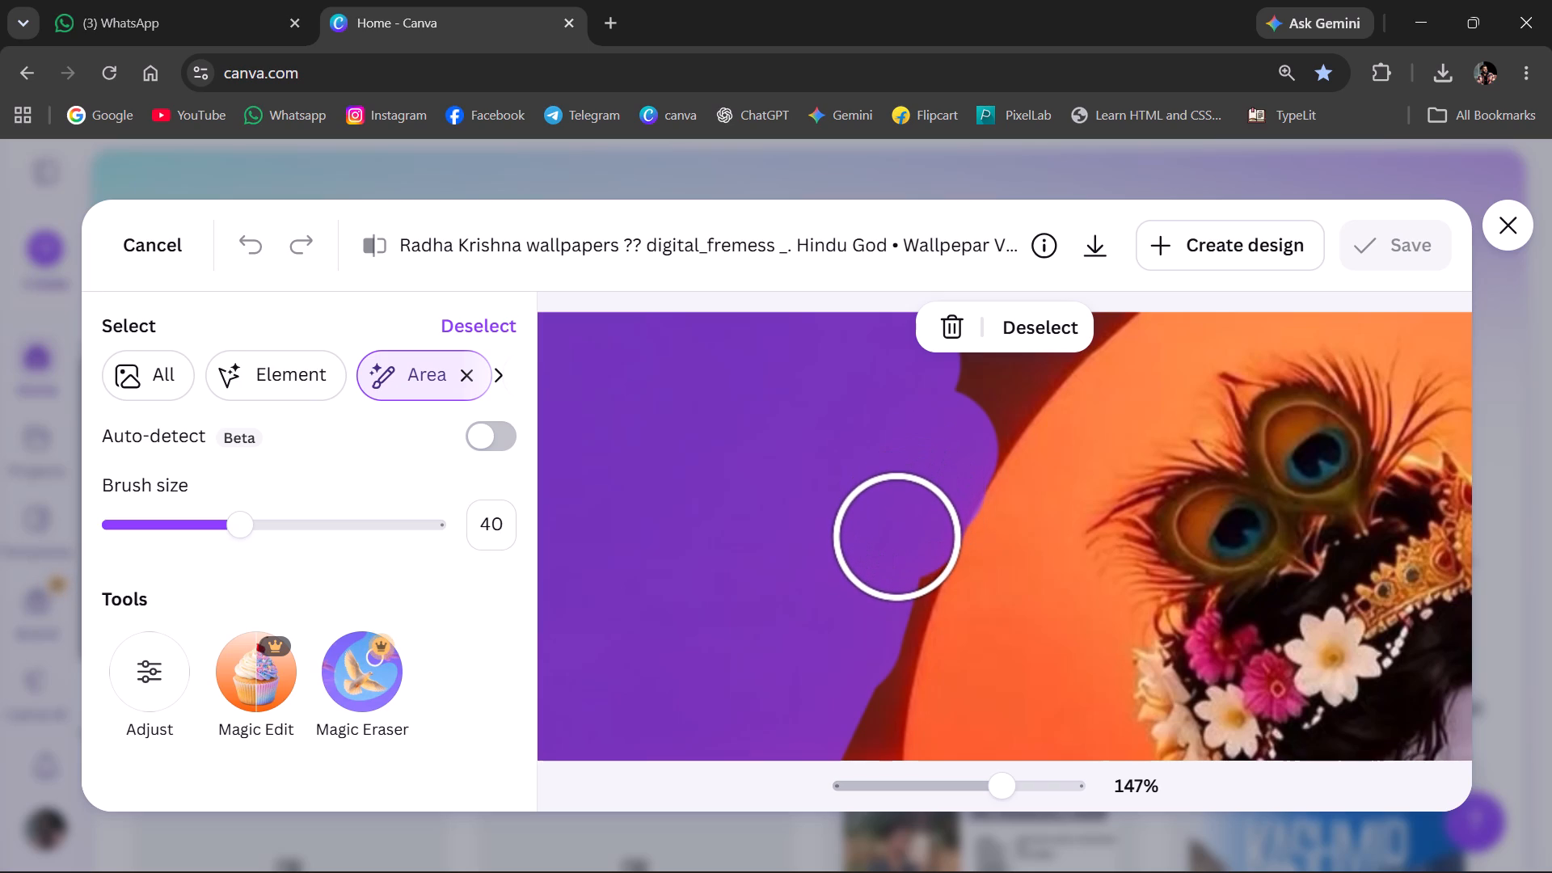
left_click(882, 580)
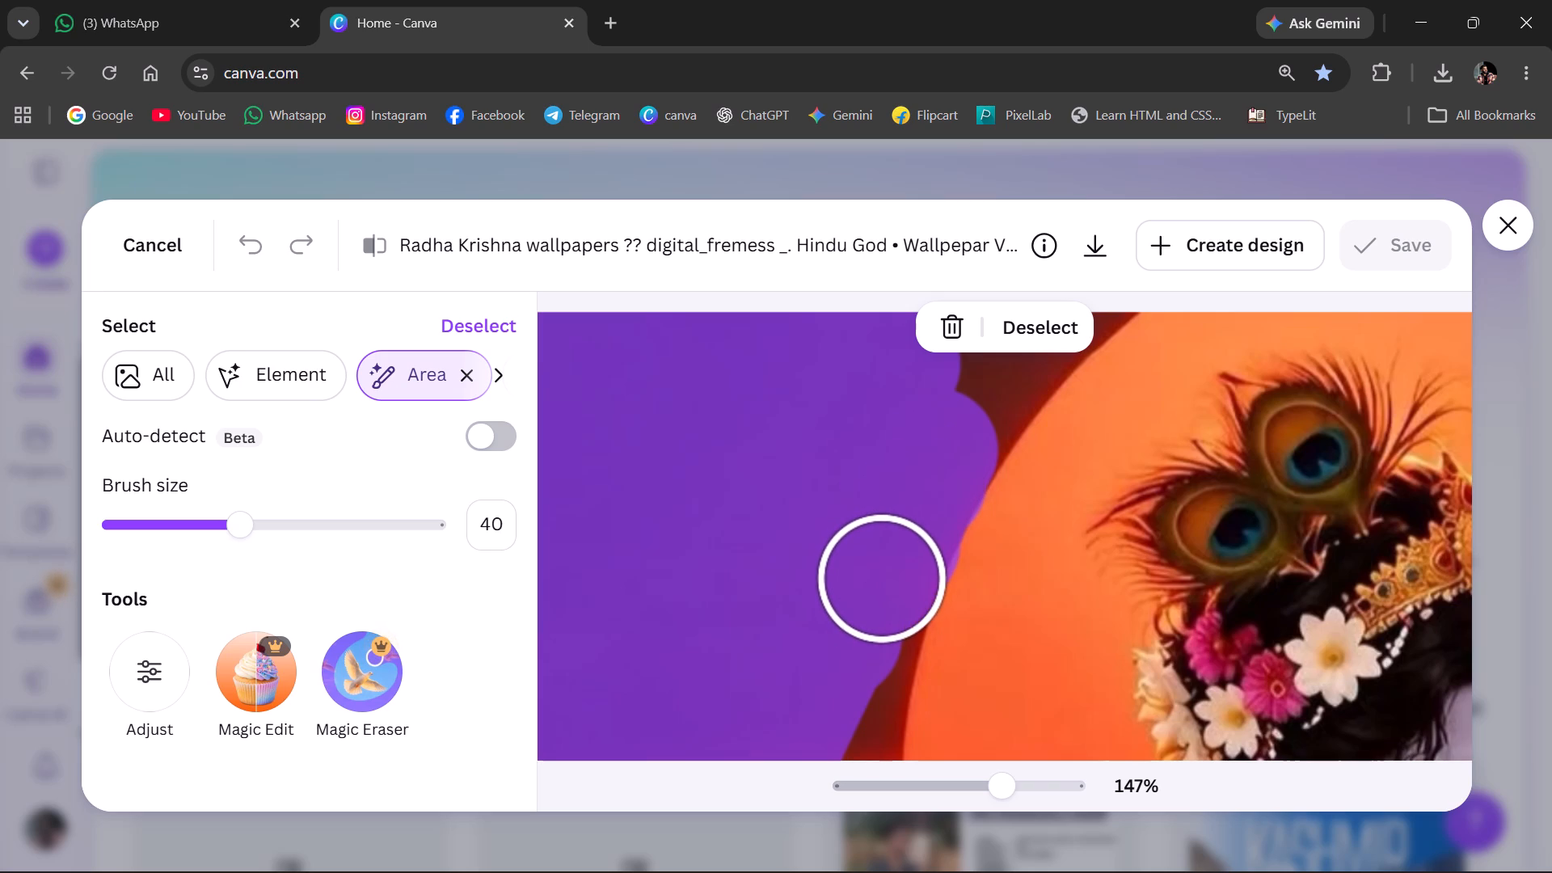
left_click(871, 623)
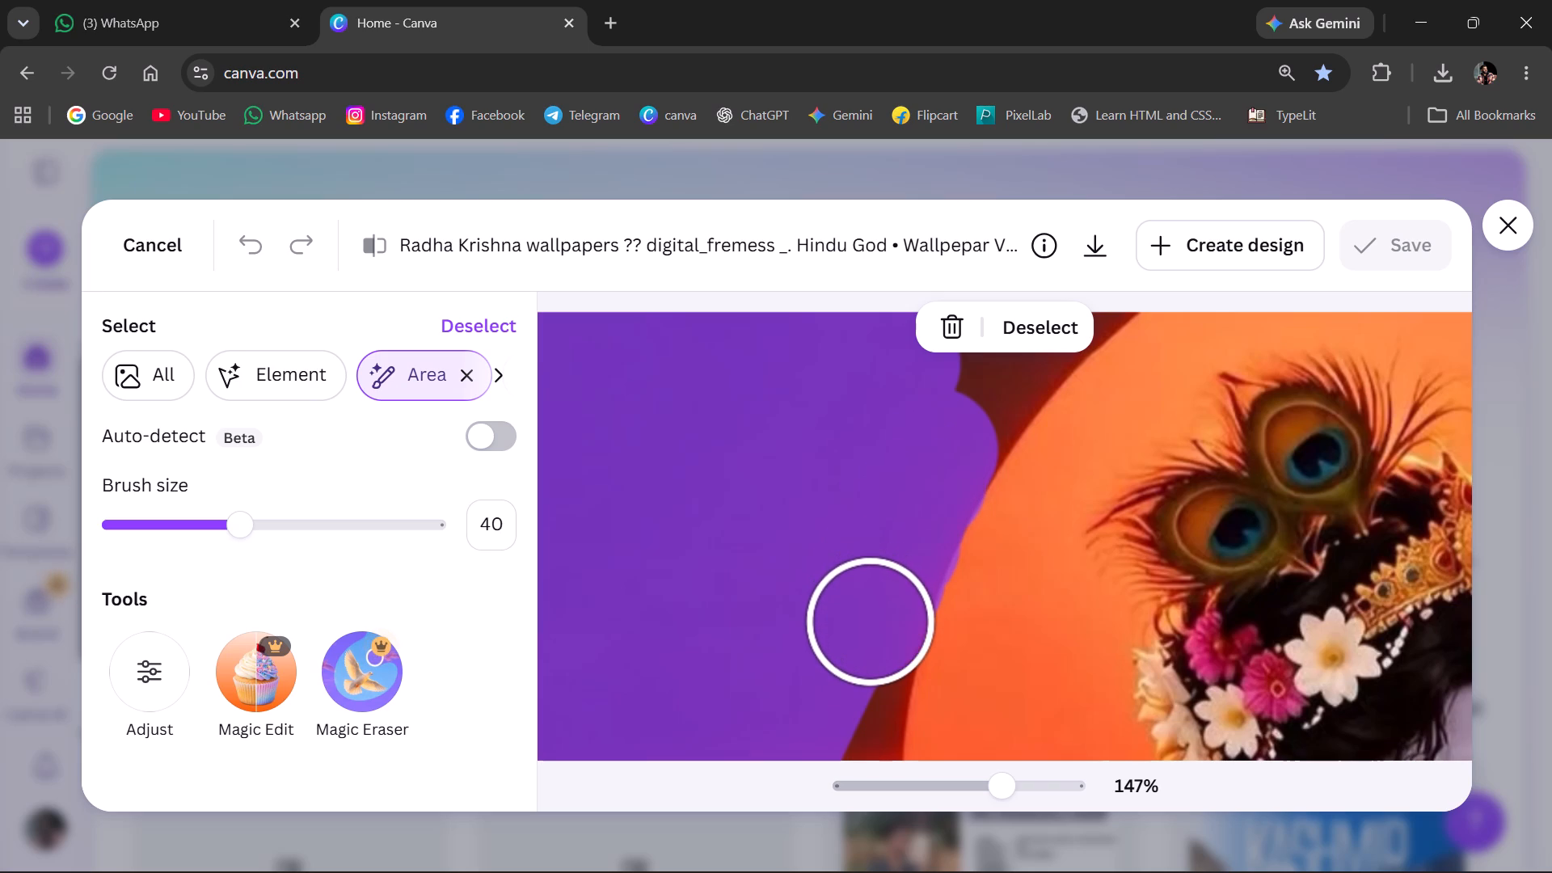
Brush the area selection over the dark strip along the sun's left side, down to the level of the flute's end.
scroll(842, 623, "down", 1)
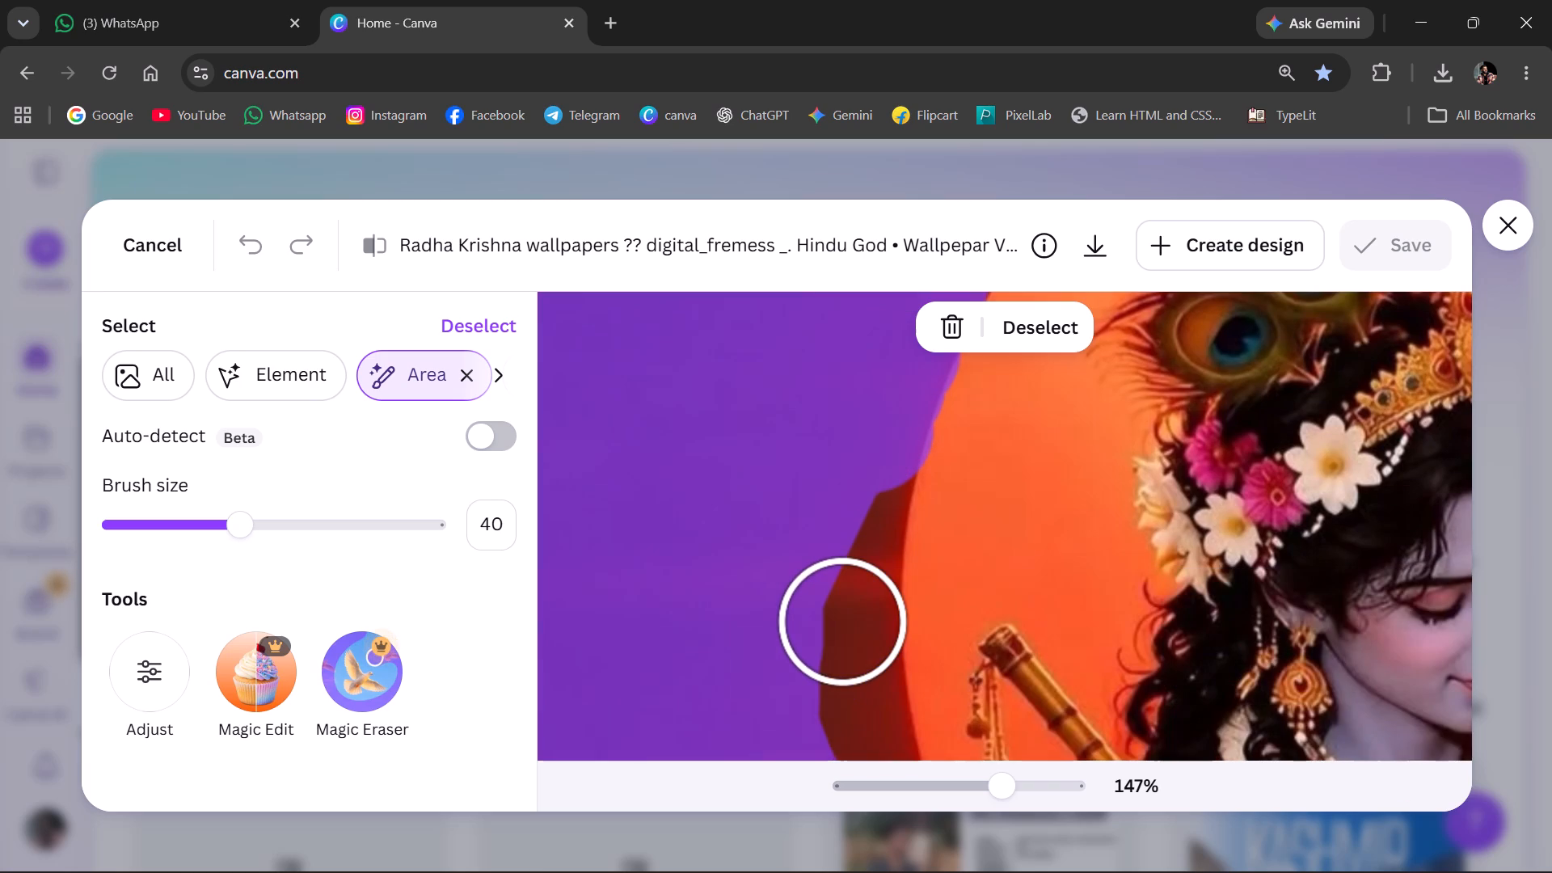
left_click(860, 470)
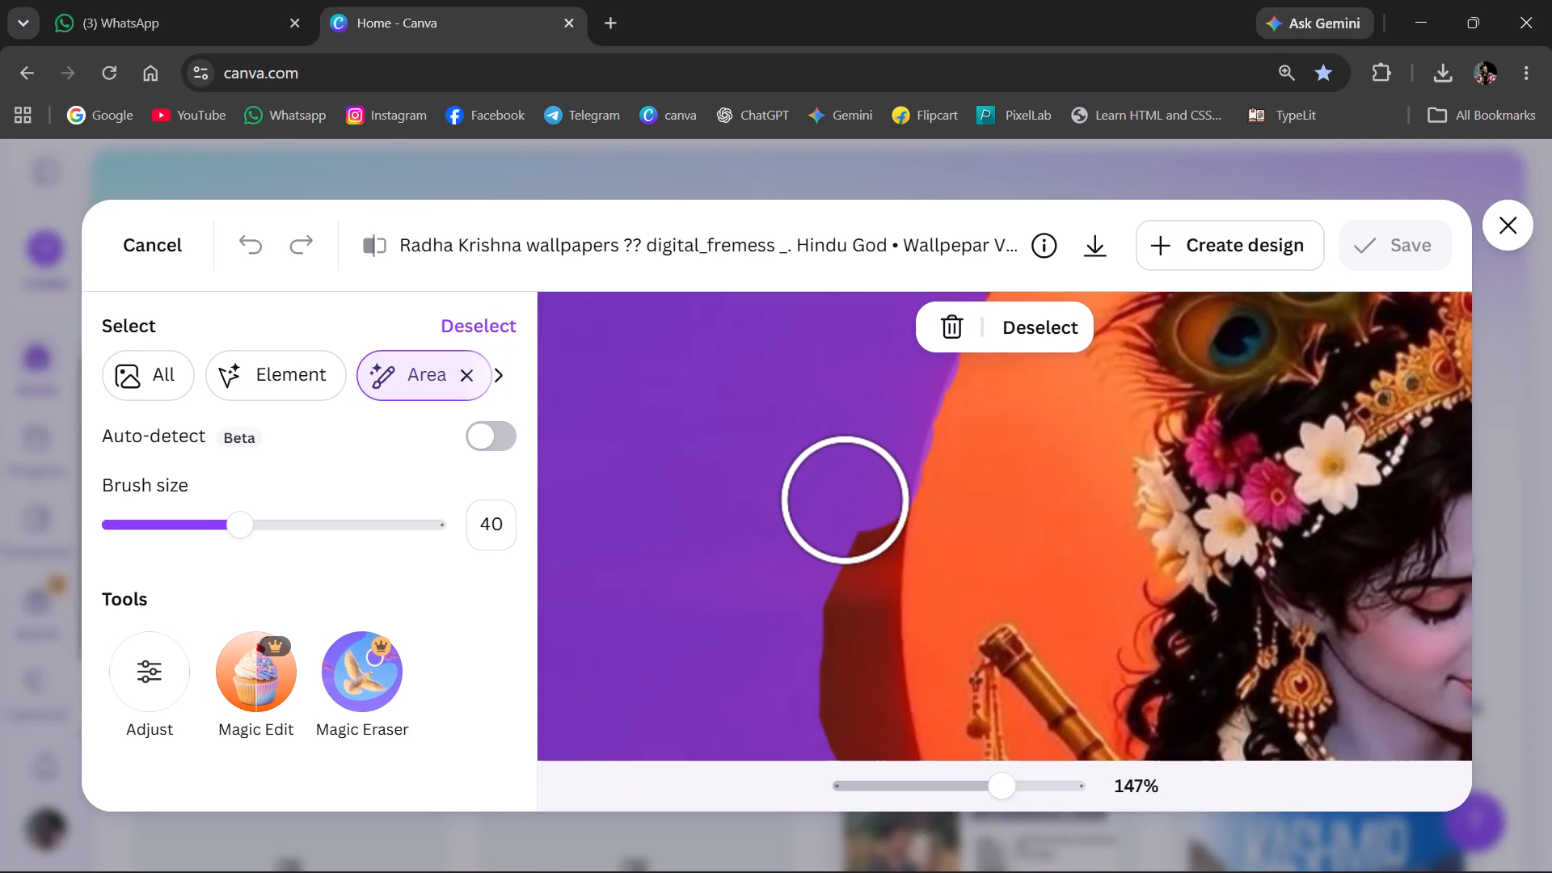
left_click(853, 496)
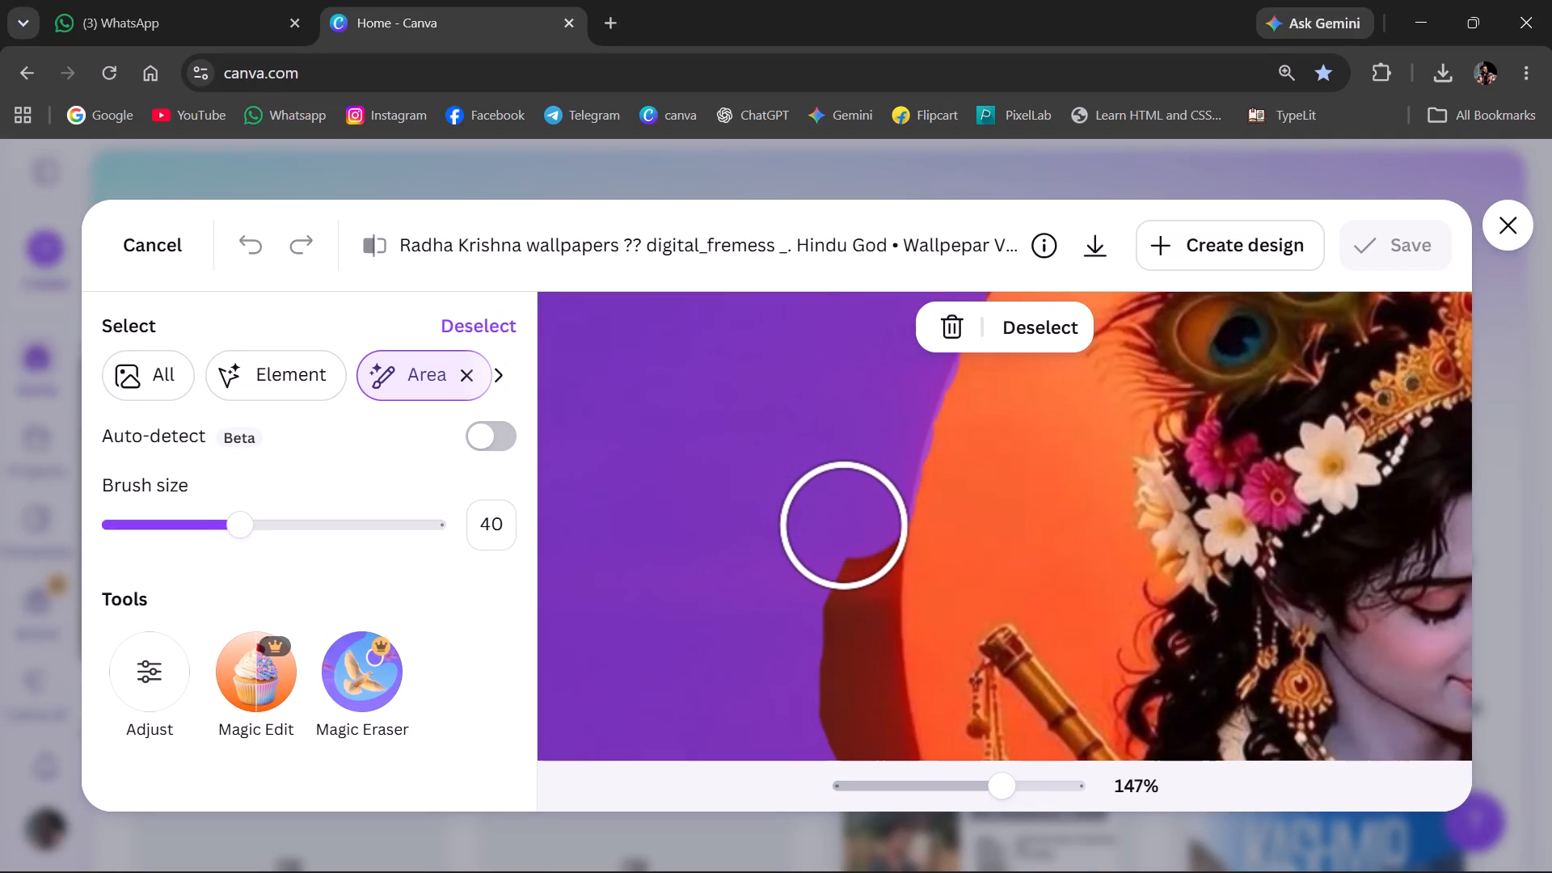
left_click(852, 537)
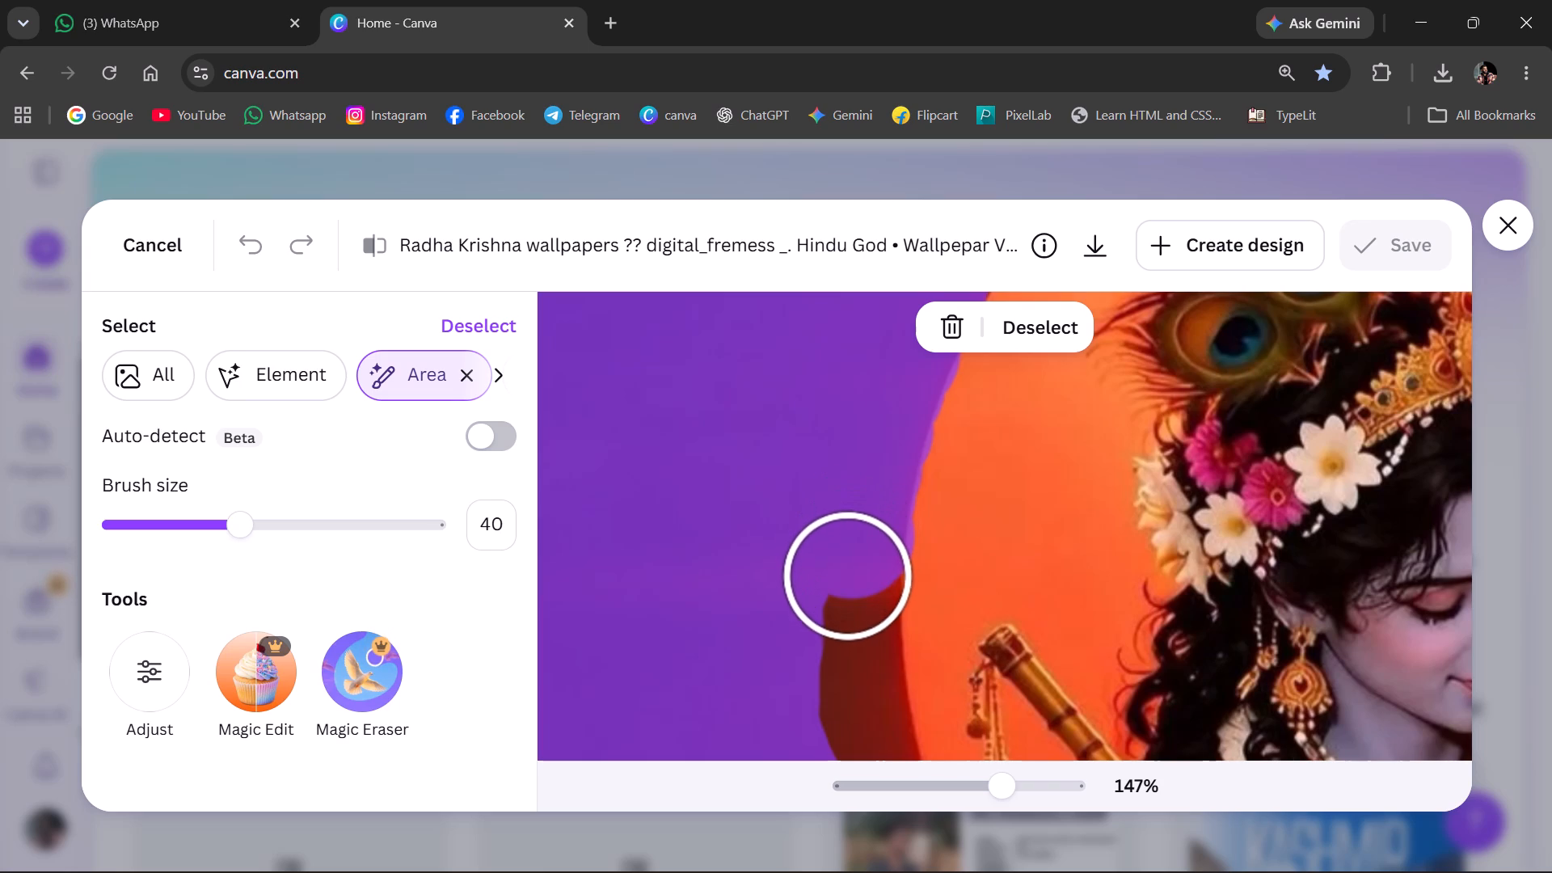
left_click(840, 598)
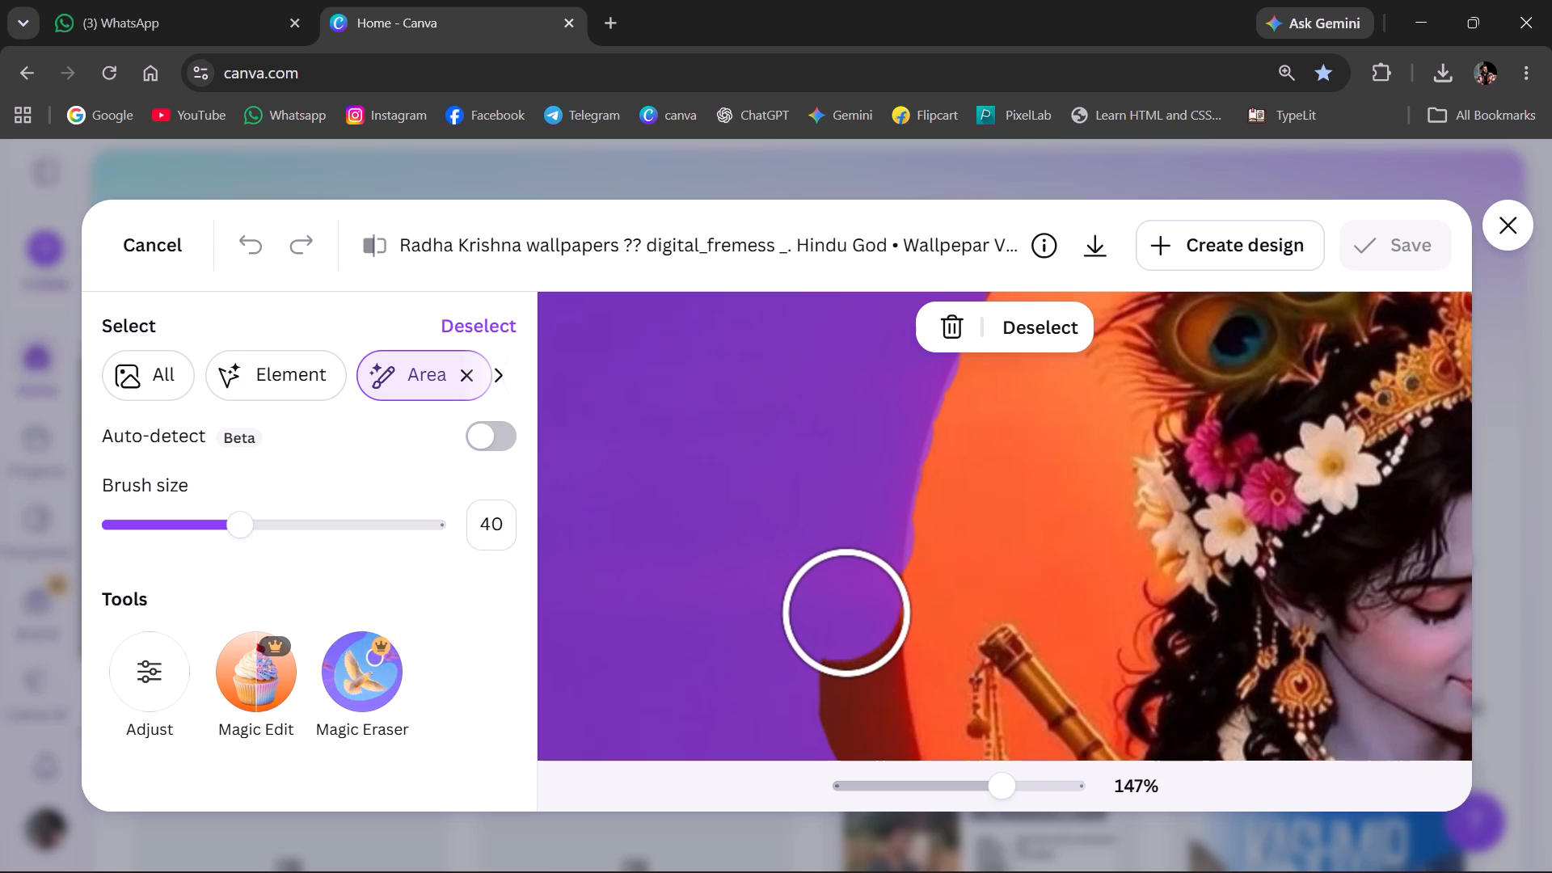
left_click(844, 618)
Continue the area selection along the sun's lower-left curve, from the flute's end down past its hanging tassels.
scroll(841, 610, "down", 1)
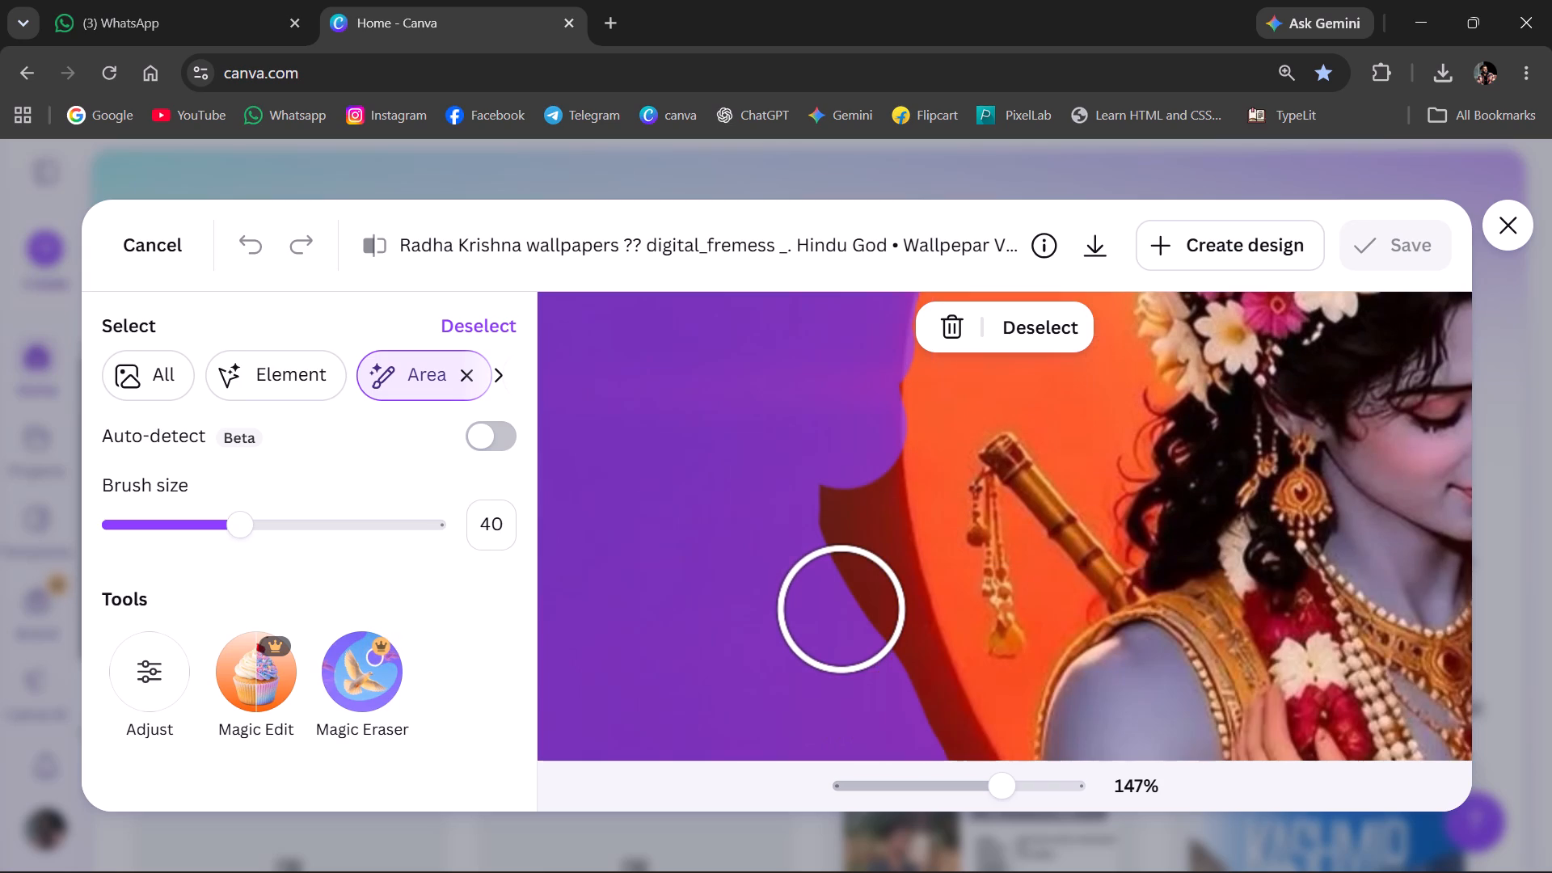
left_click(848, 453)
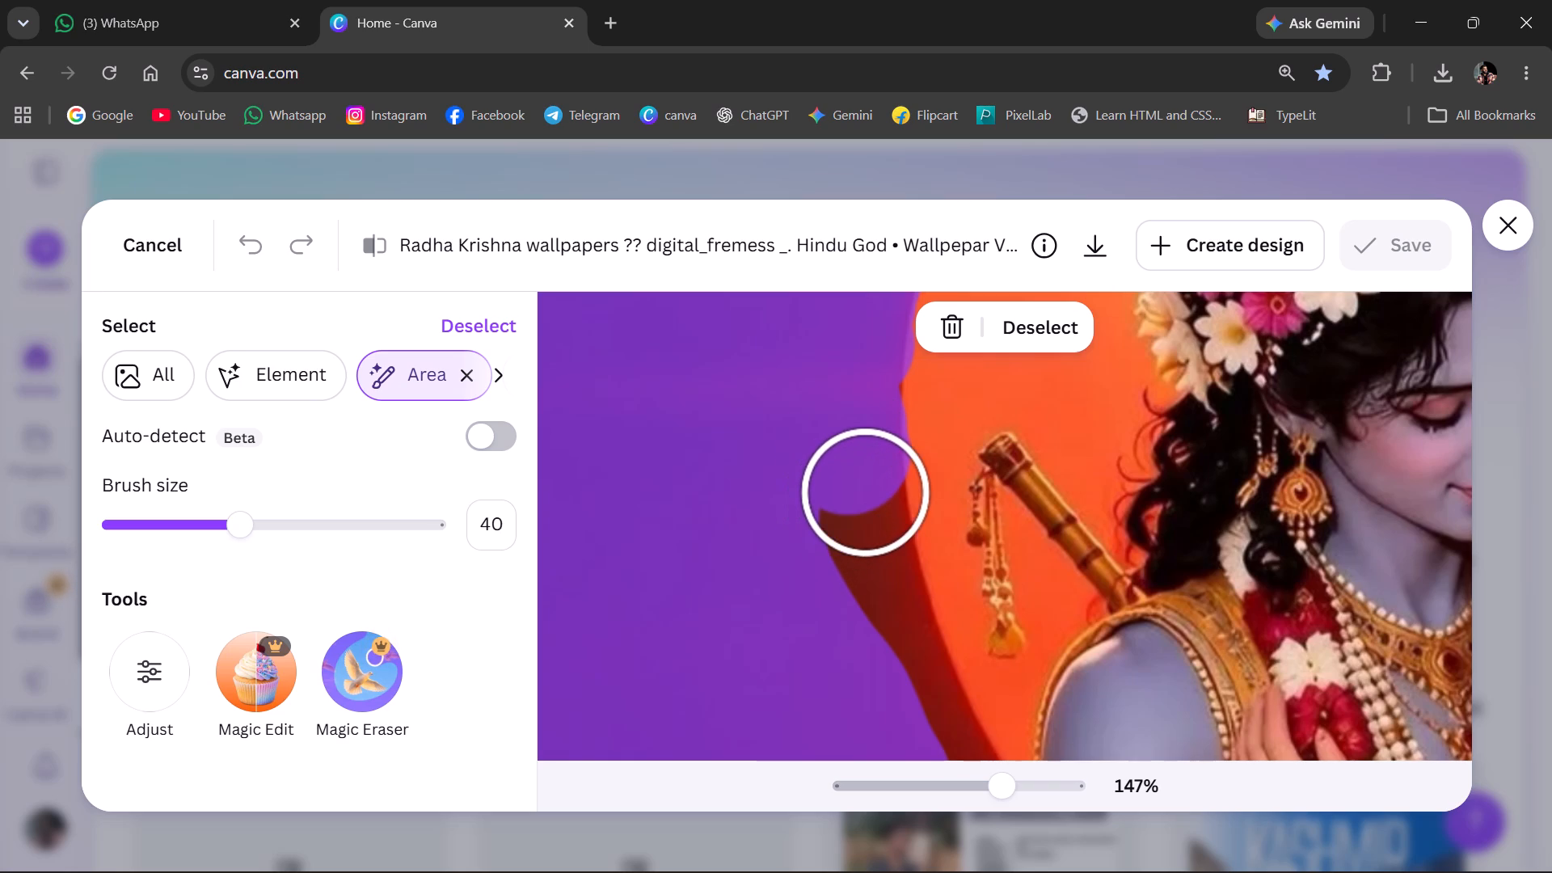
left_click(851, 494)
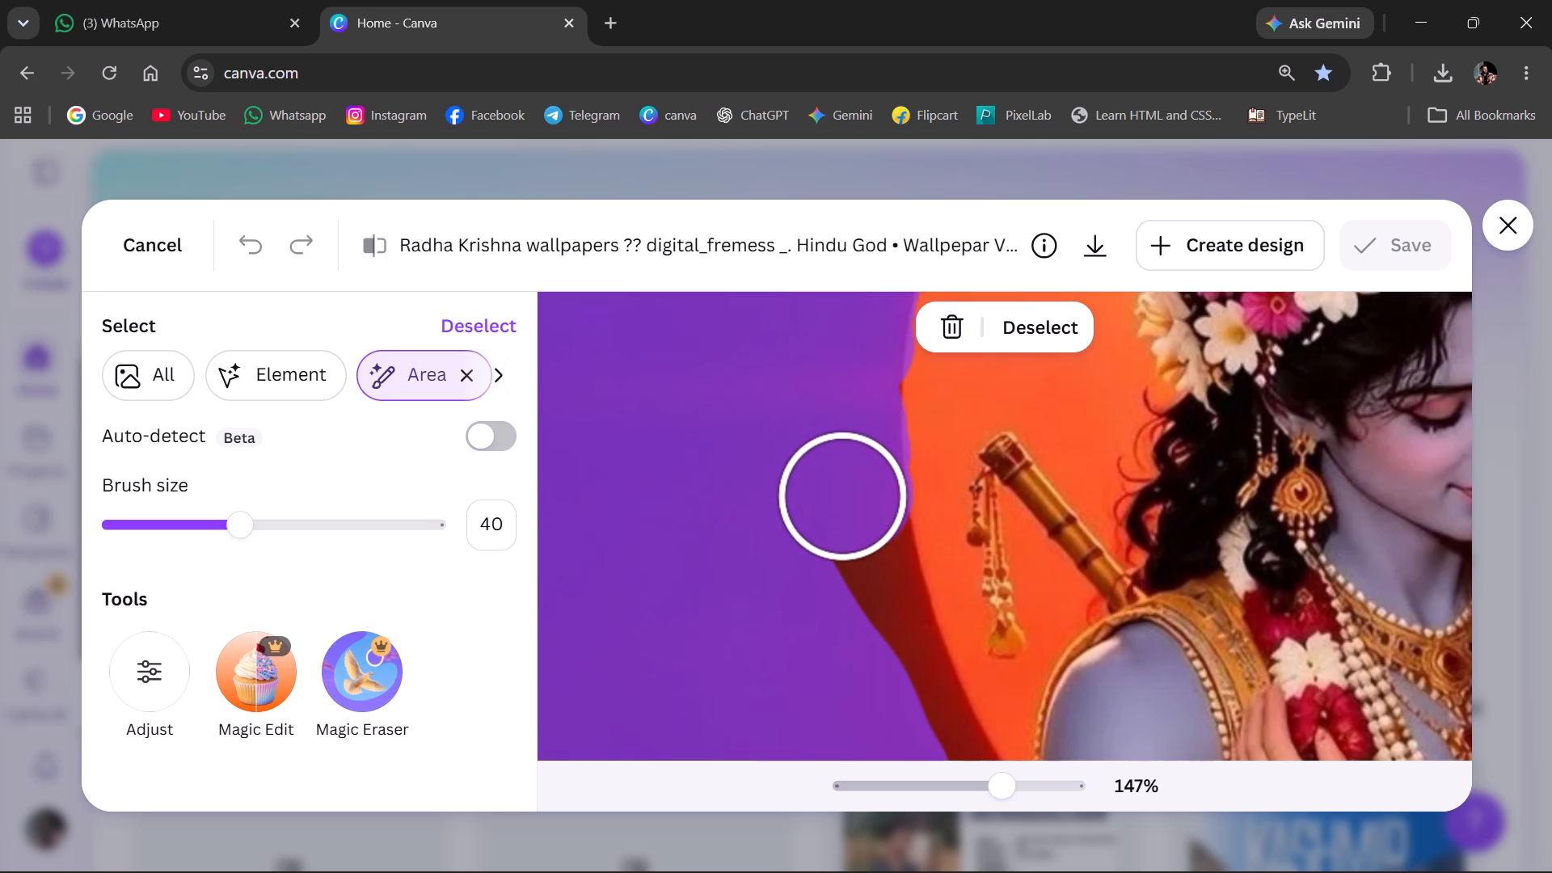
left_click(857, 521)
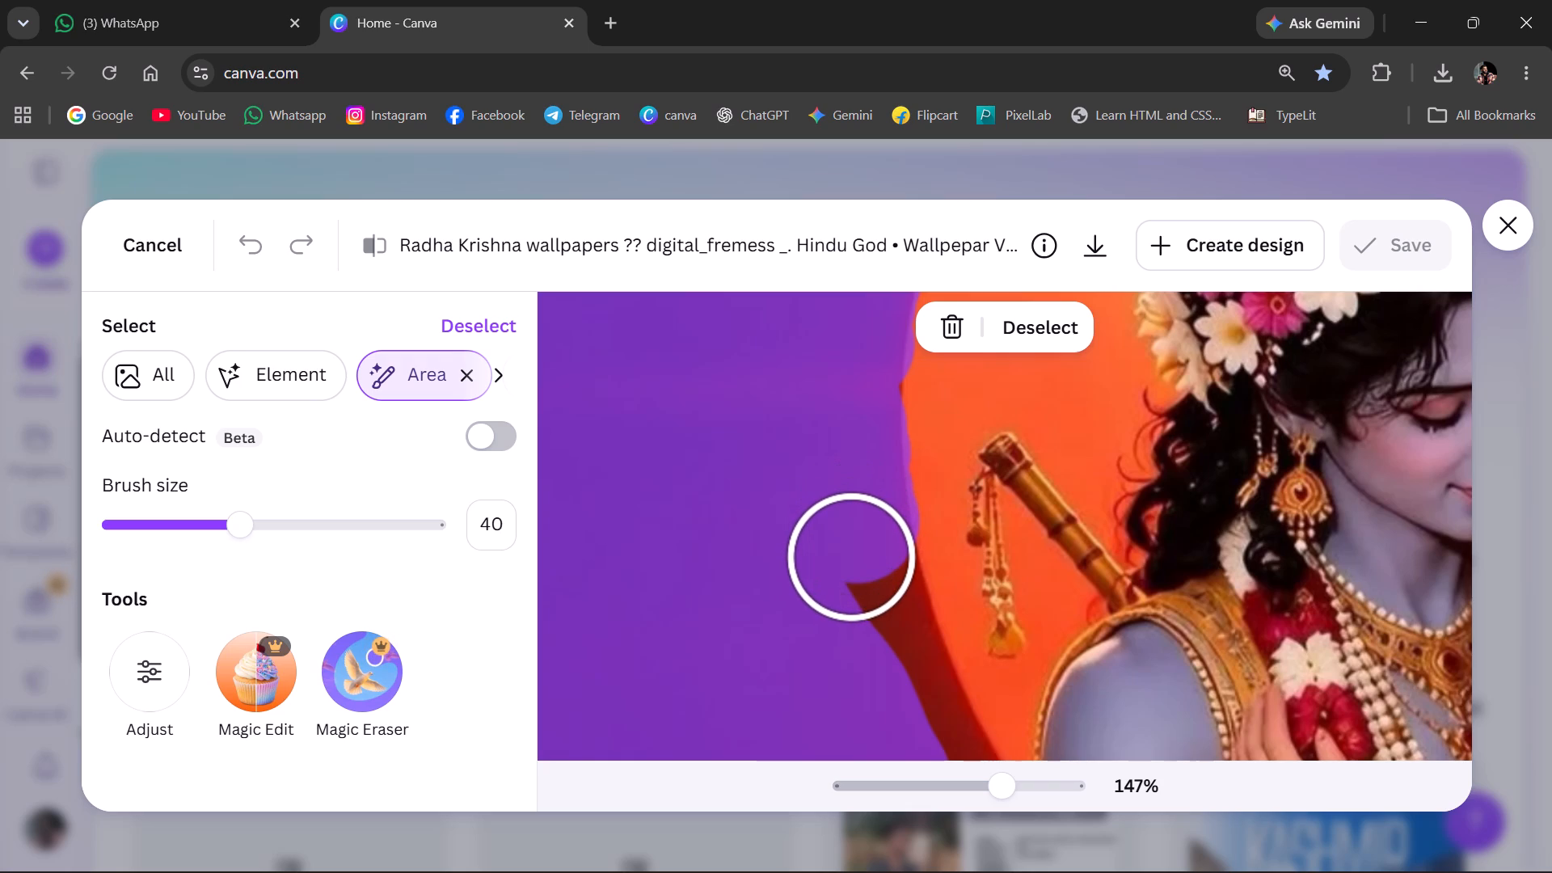
left_click(867, 547)
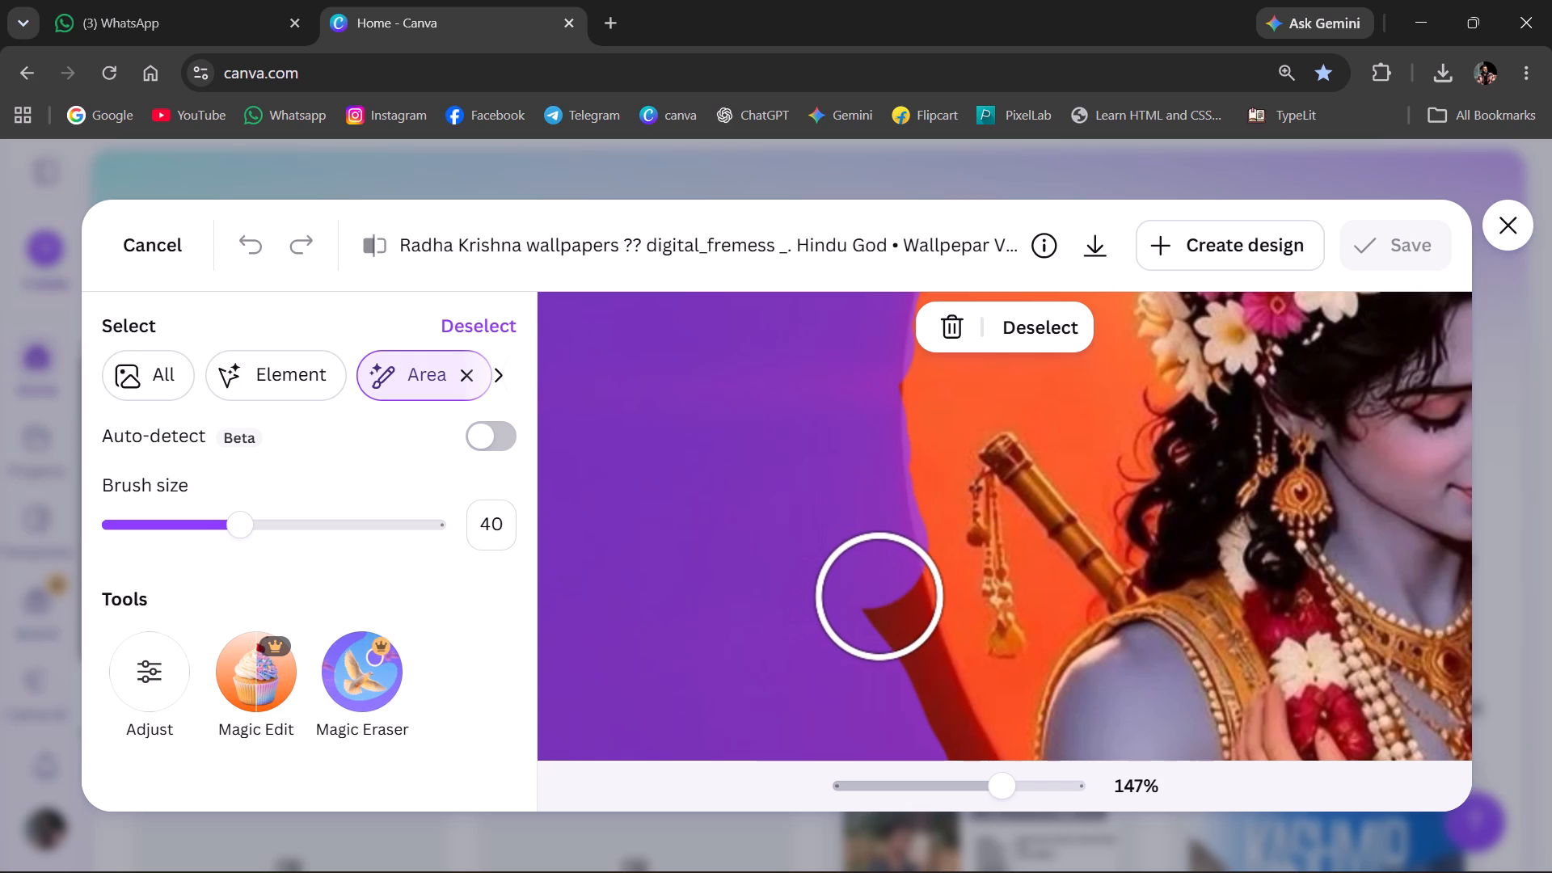
left_click(877, 603)
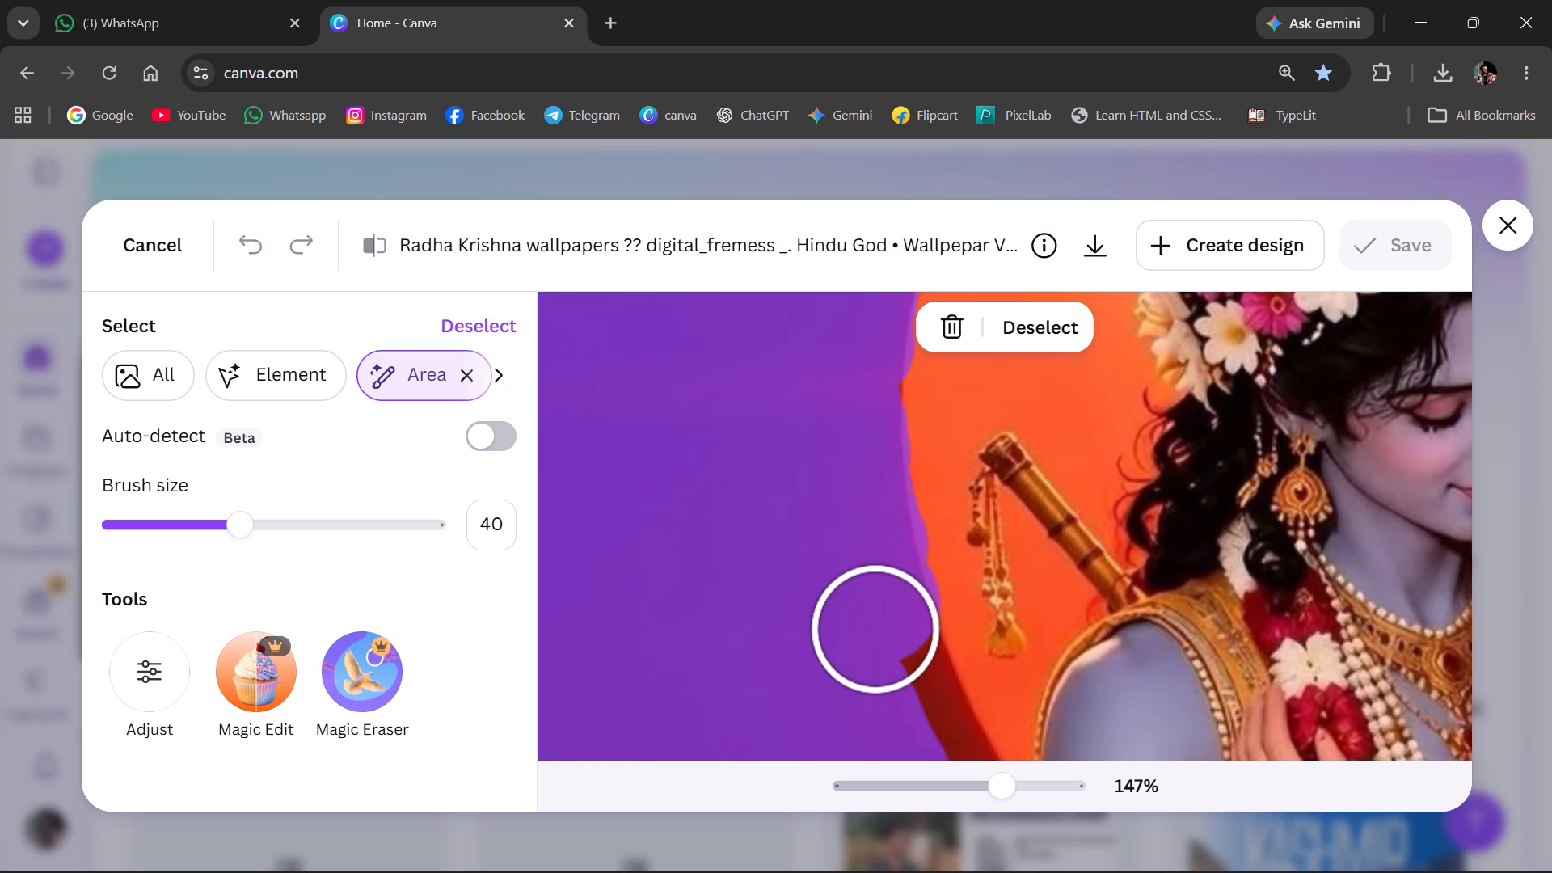
left_click(887, 647)
Fill the unselected dark gap between the sun's lower-left edge and the orange shawl beside Krishna's upper arm.
scroll(879, 644, "down", 2)
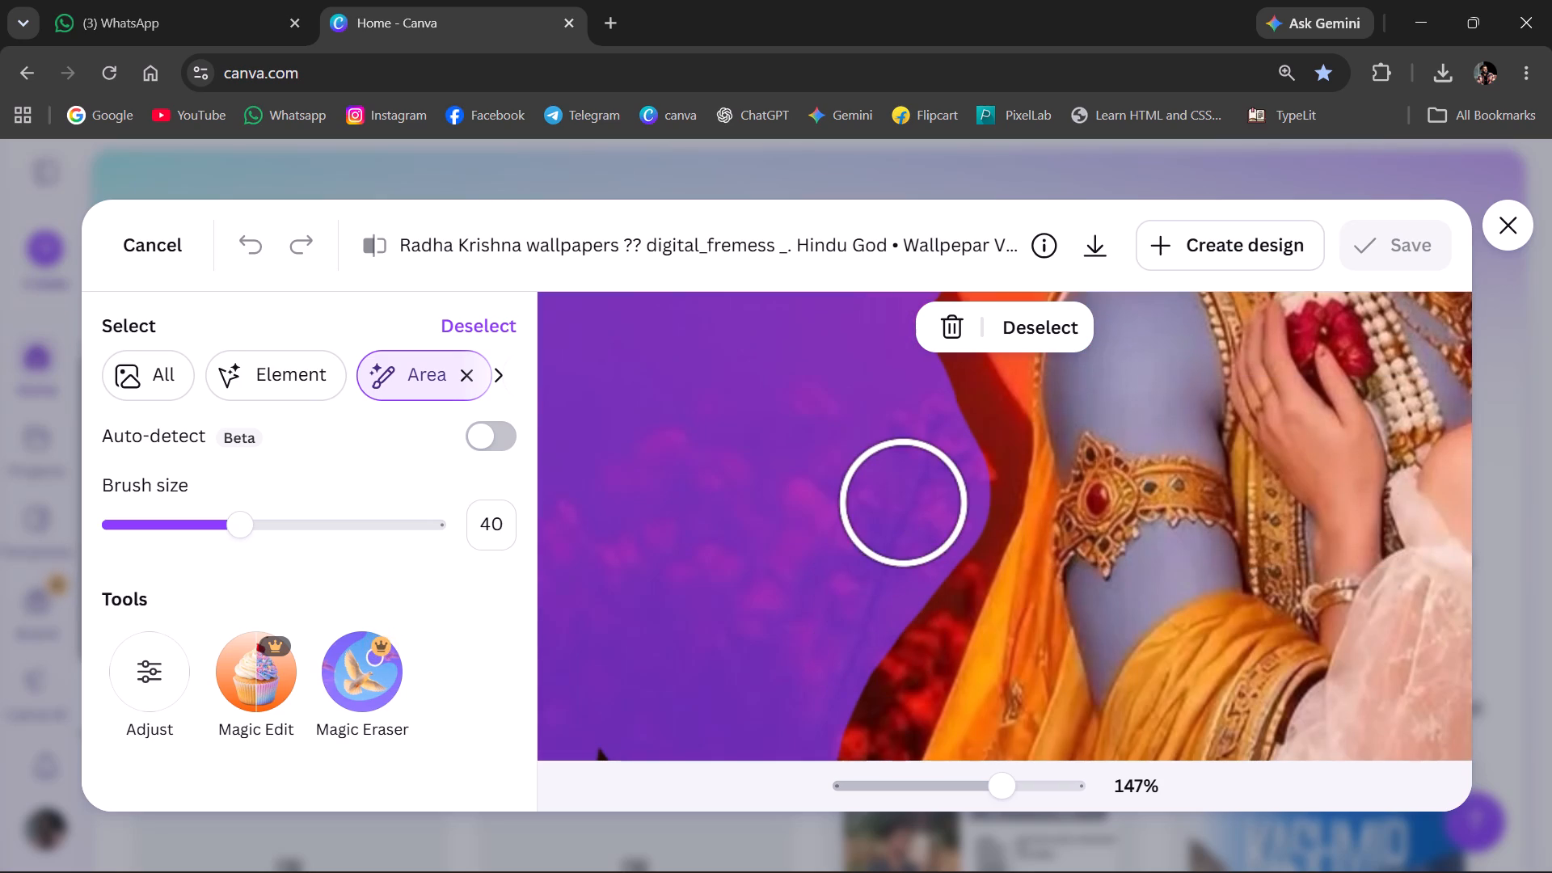
left_click(975, 446)
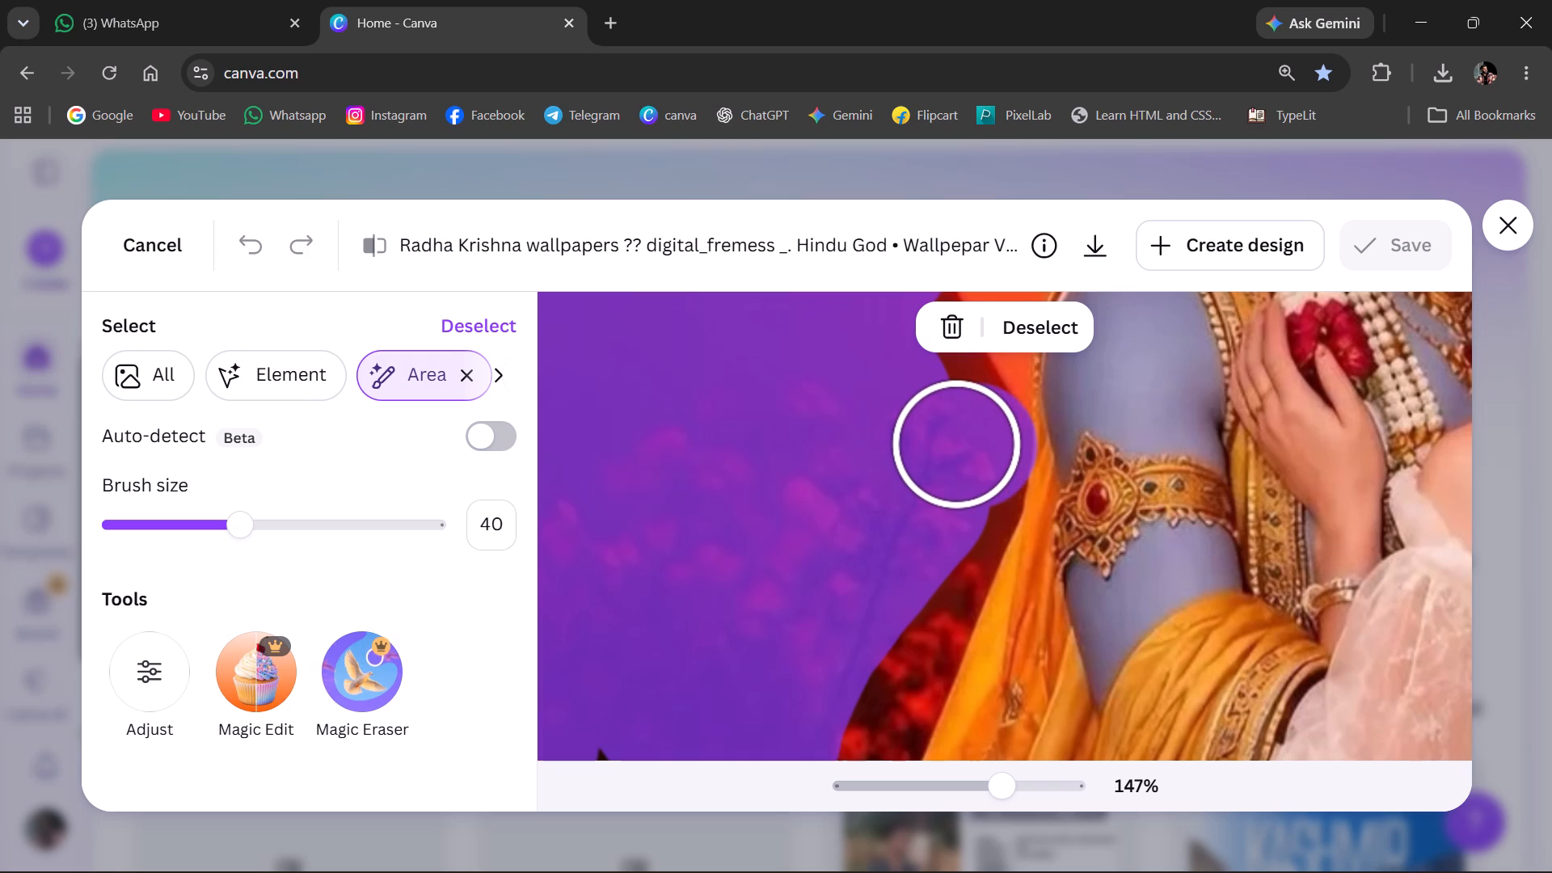
scroll(957, 445, "up", 1)
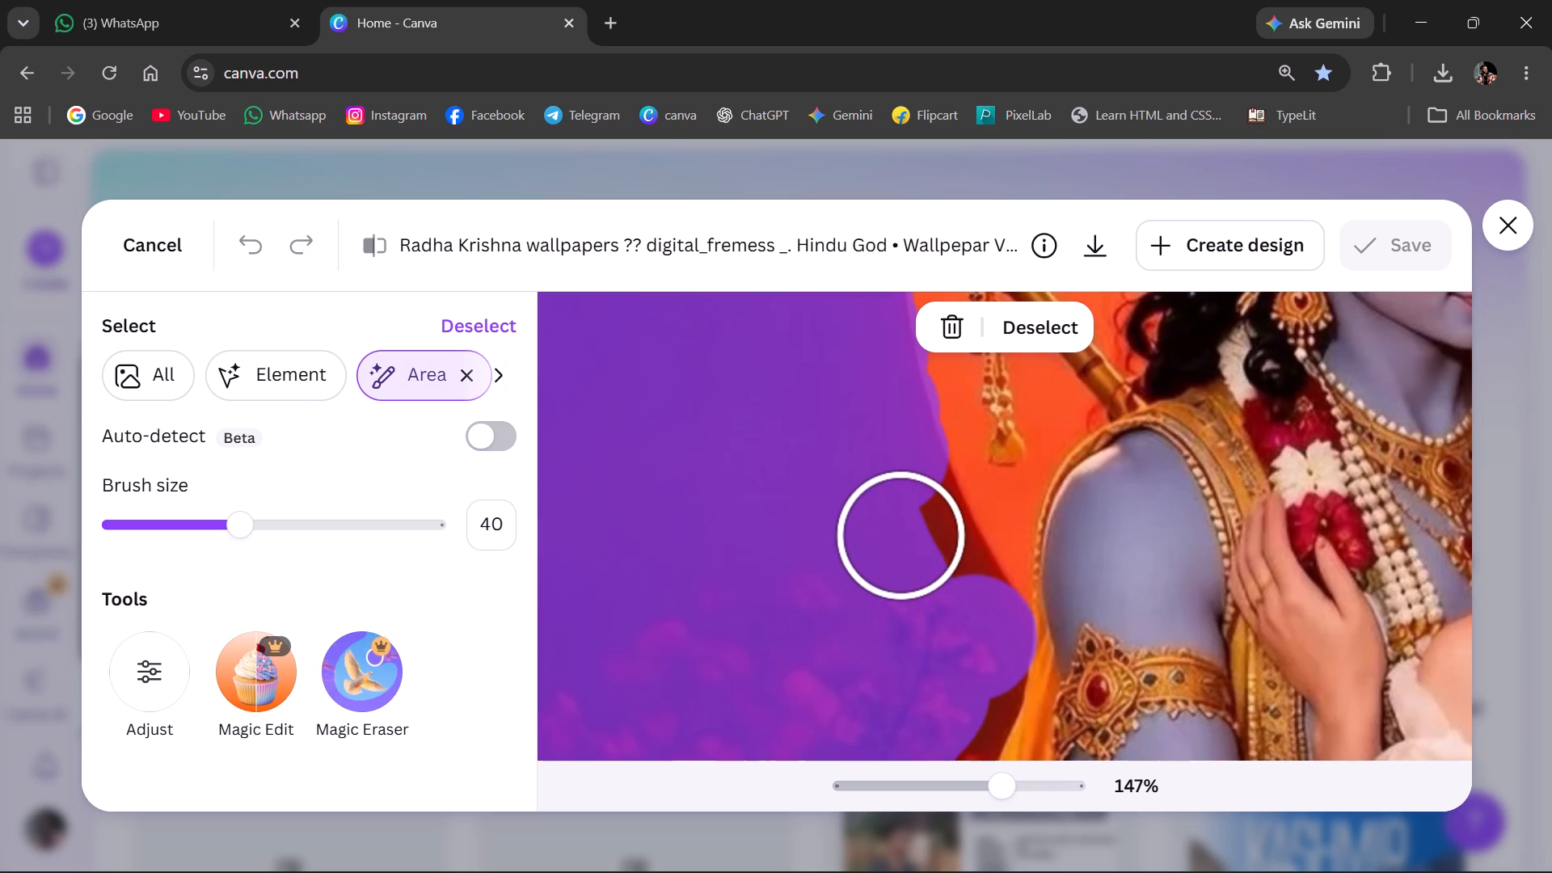
left_click(911, 509)
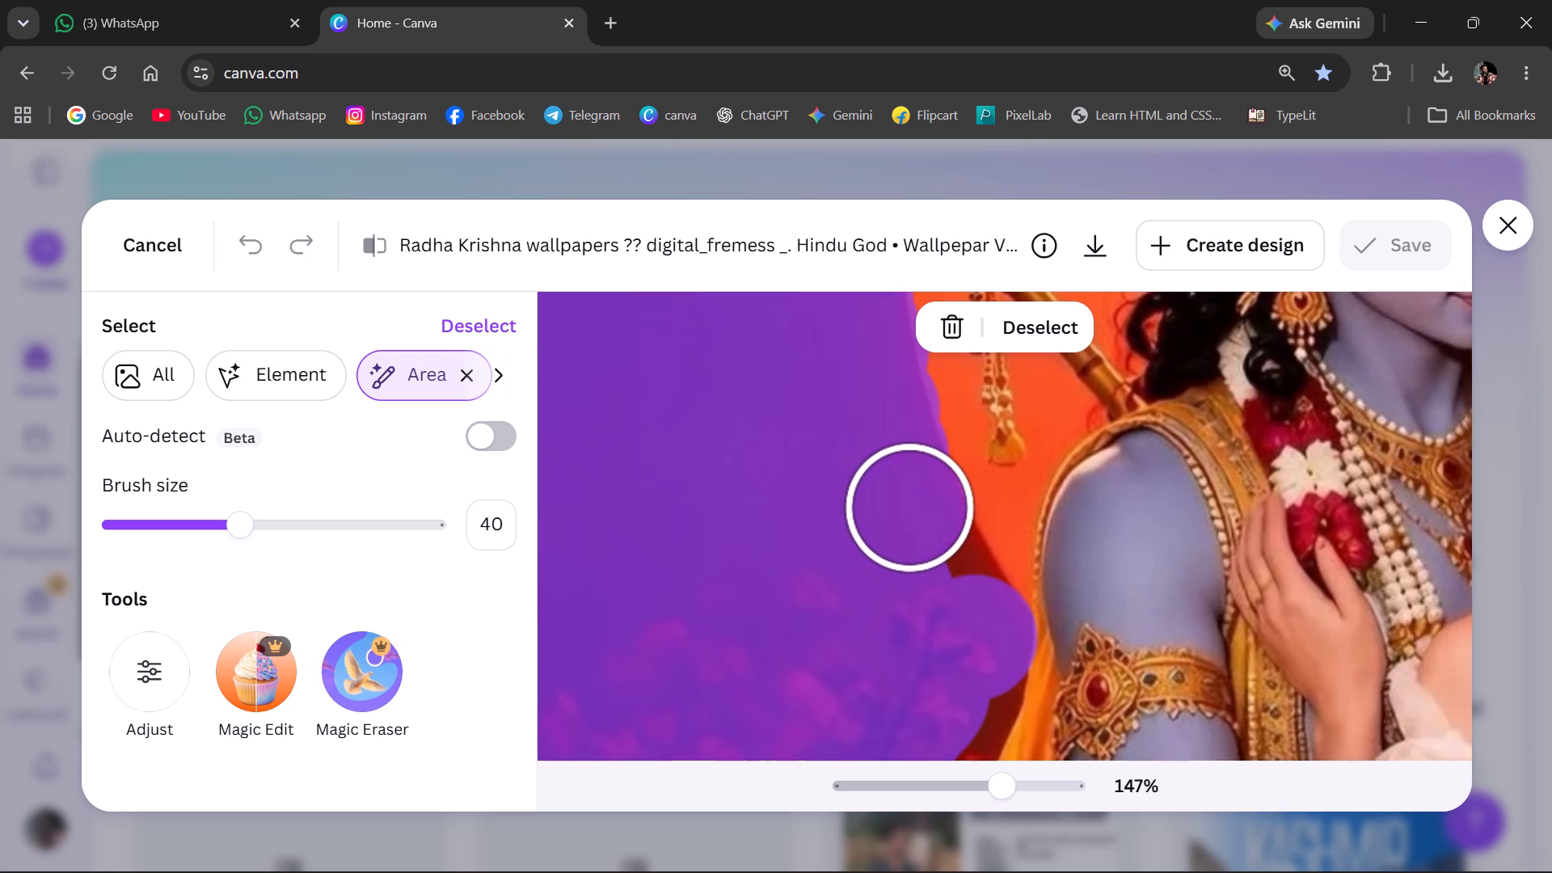
left_click(927, 547)
left_click(941, 596)
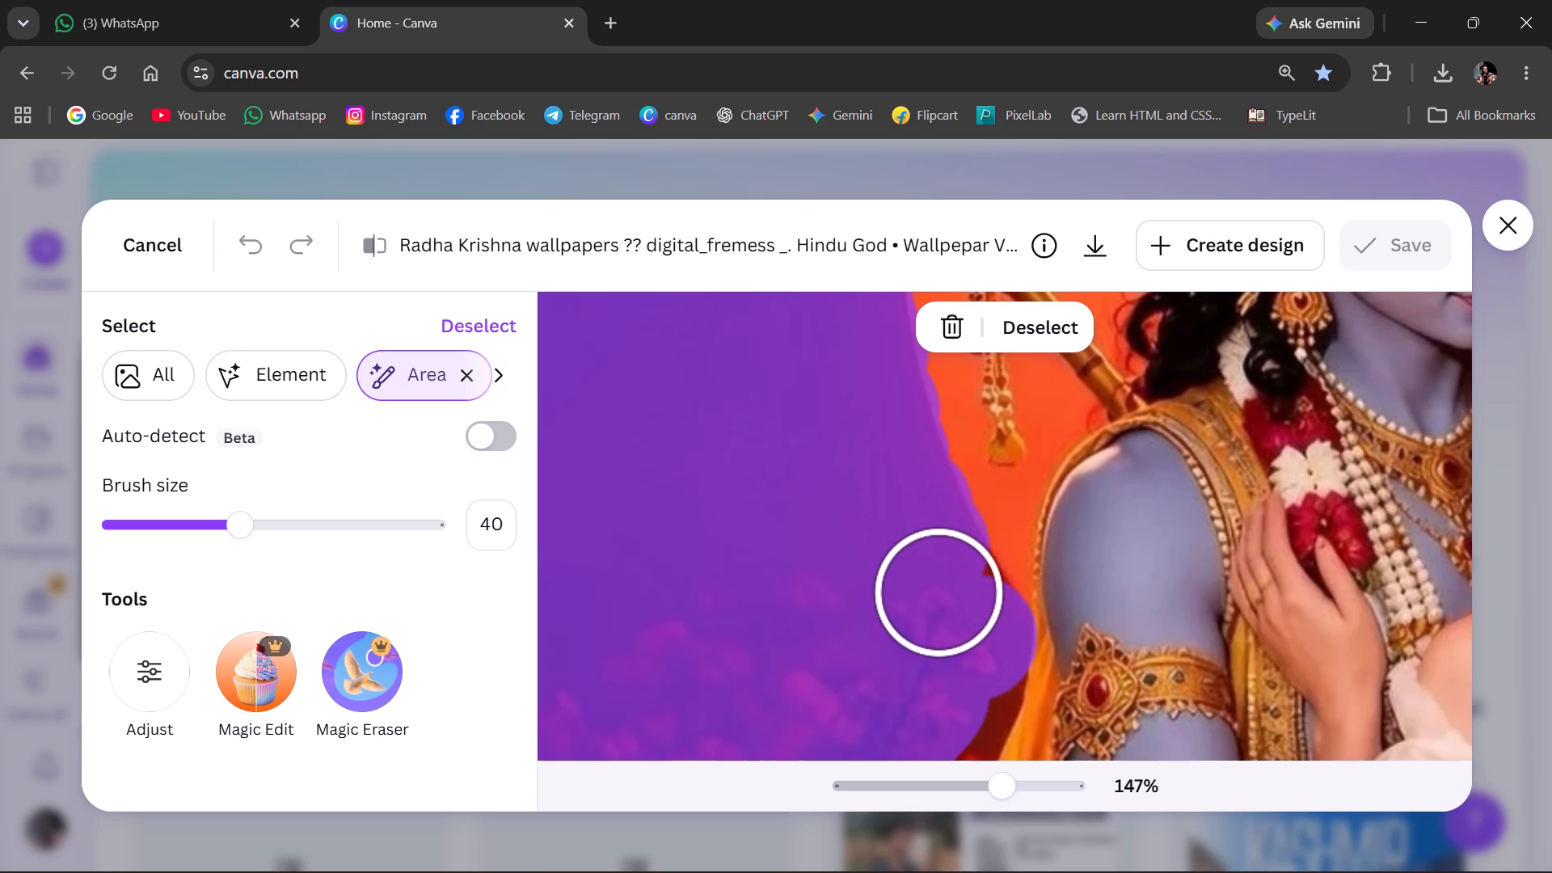
left_click(964, 613)
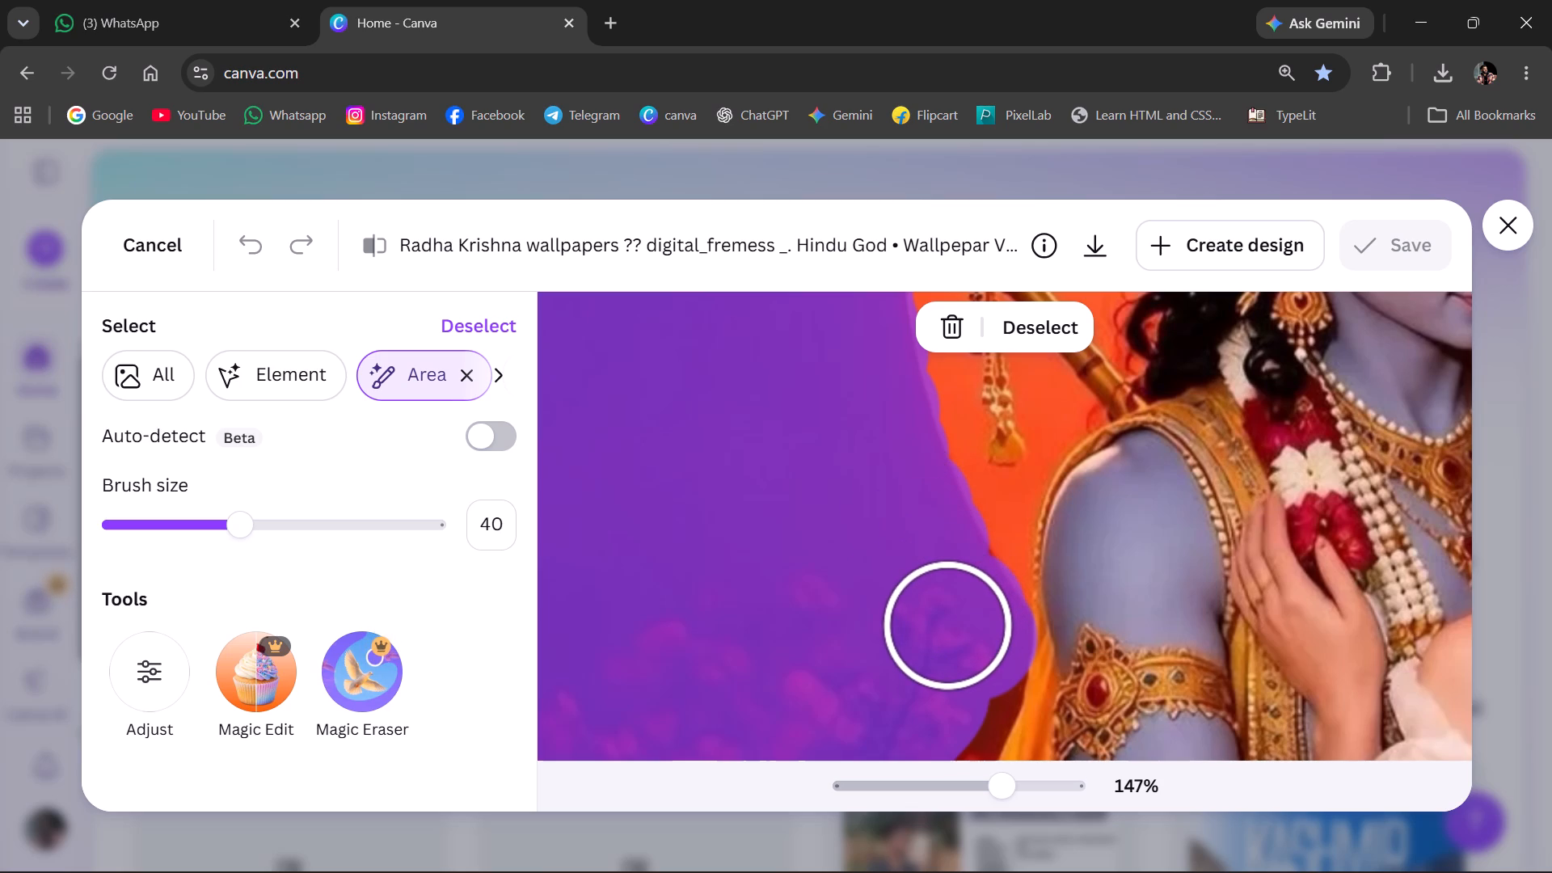
Cover the remaining red flowers along the orange shawl's outer edge with the area selection, from the armlet down to the photo's bottom edge.
scroll(949, 626, "down", 1)
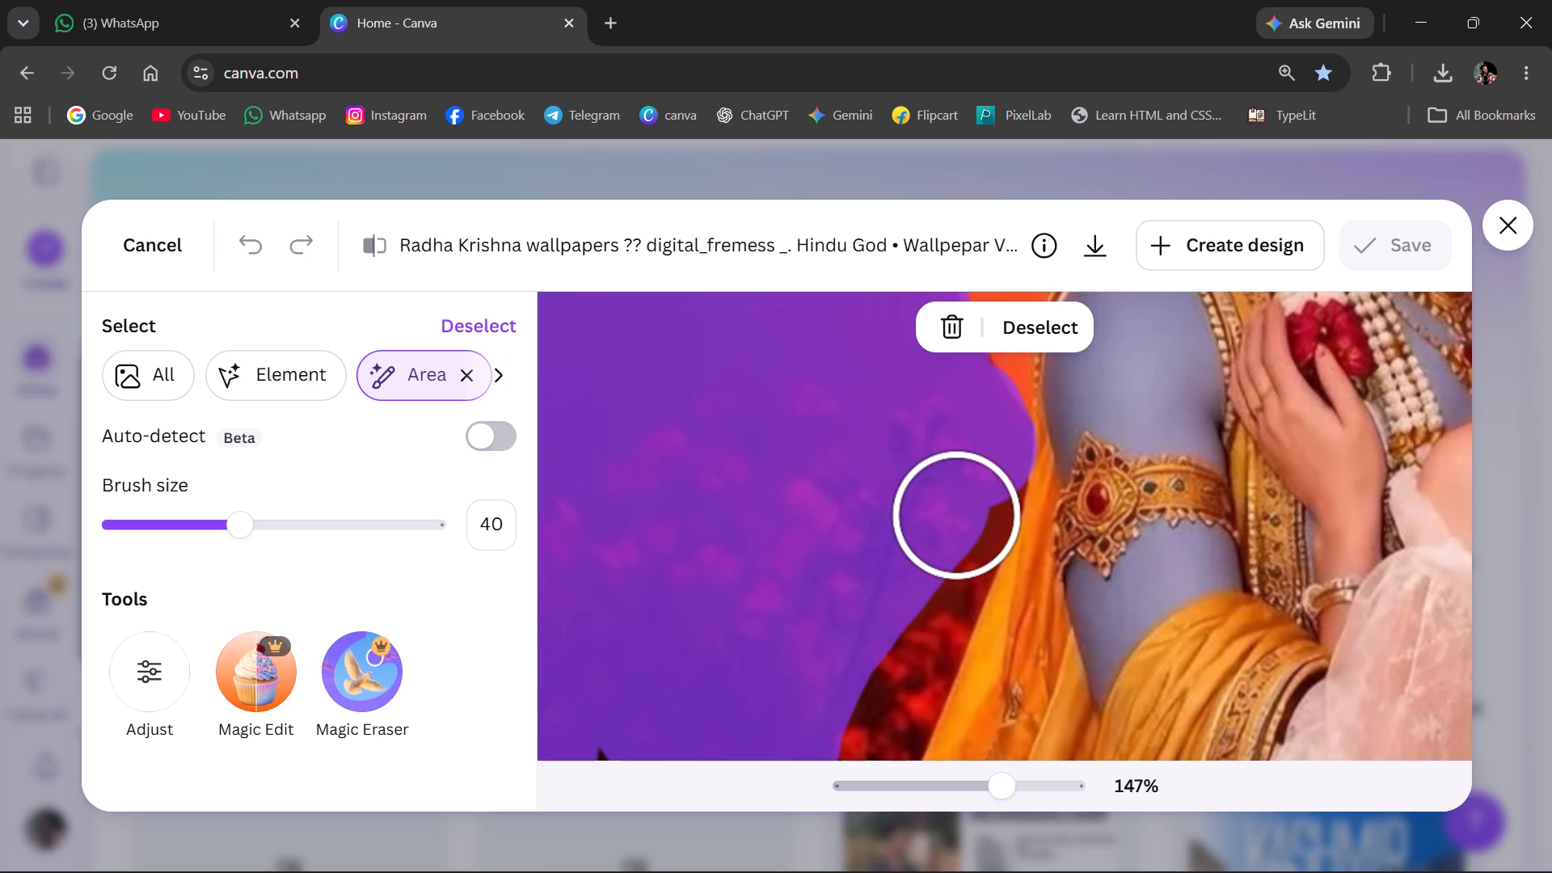
left_click(971, 475)
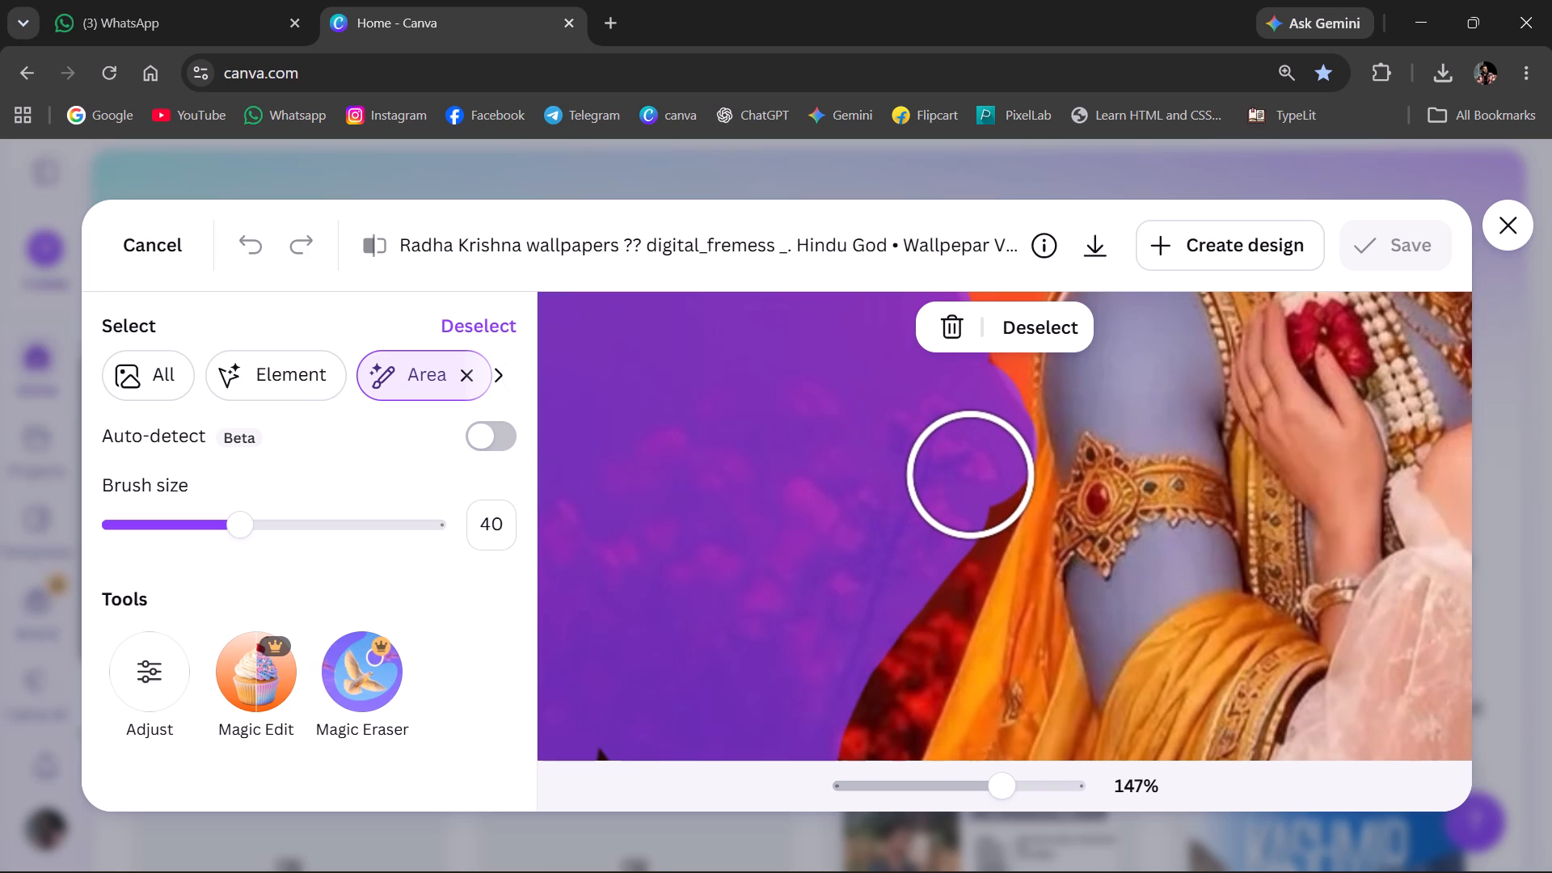
left_click(962, 505)
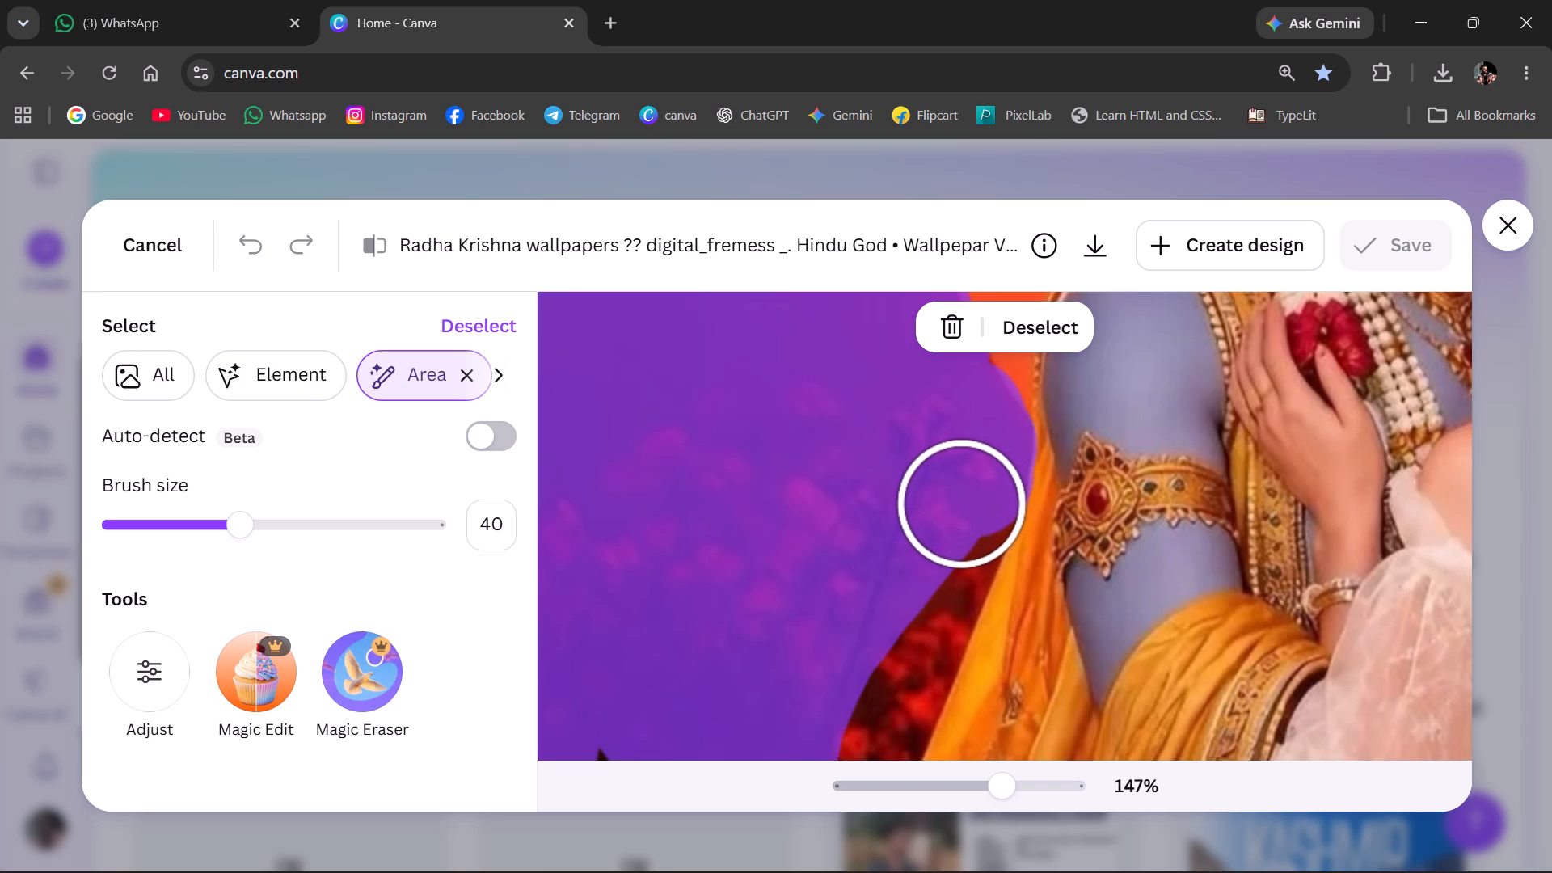
left_click(944, 544)
scroll(944, 544, "down", 1)
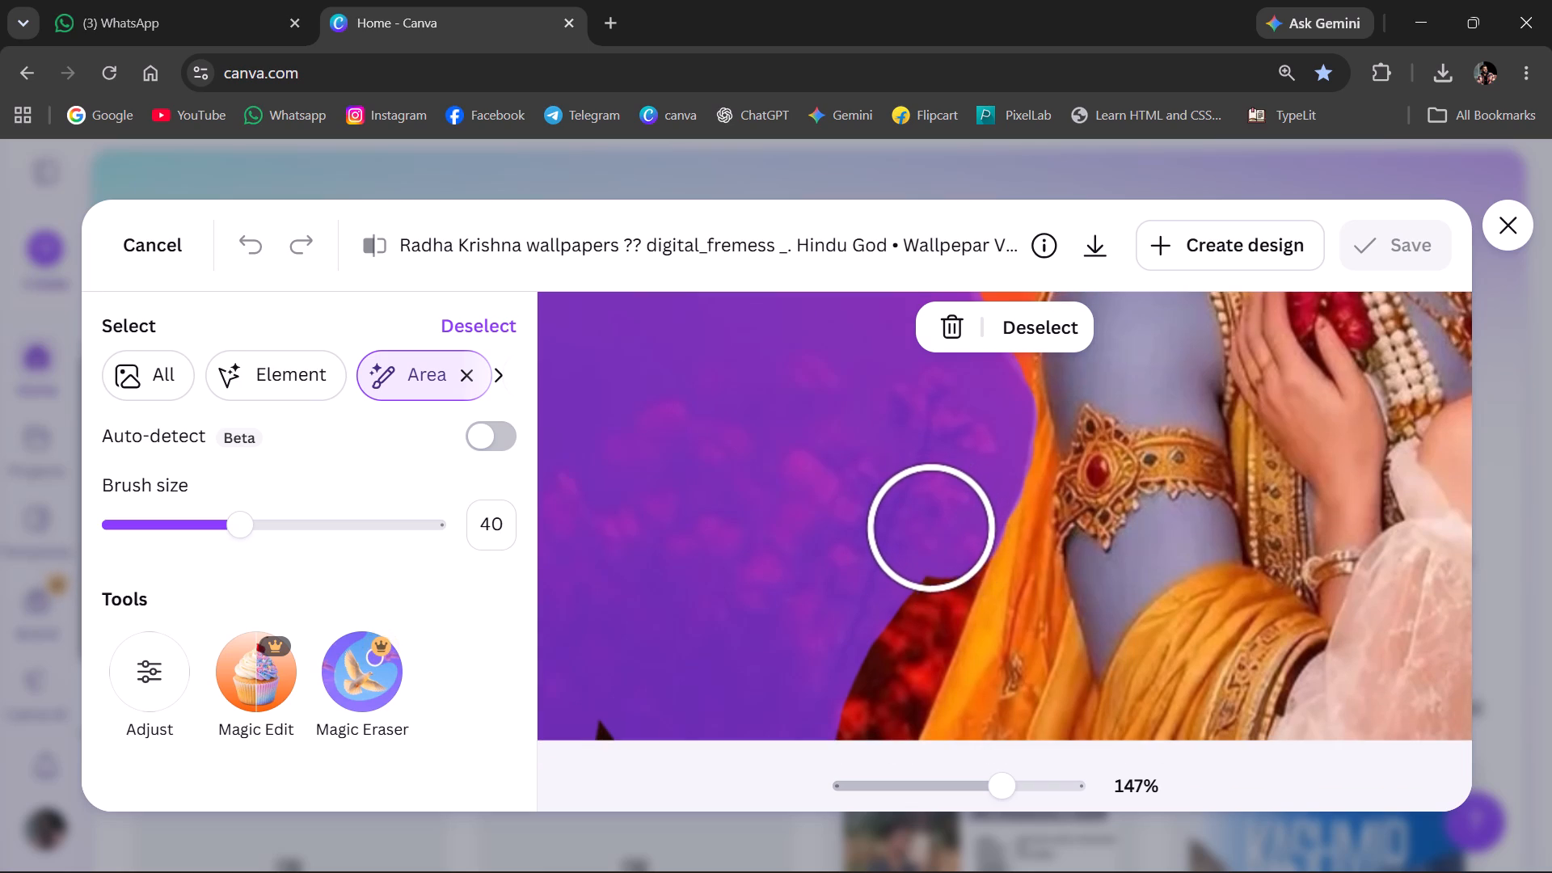
left_click(930, 559)
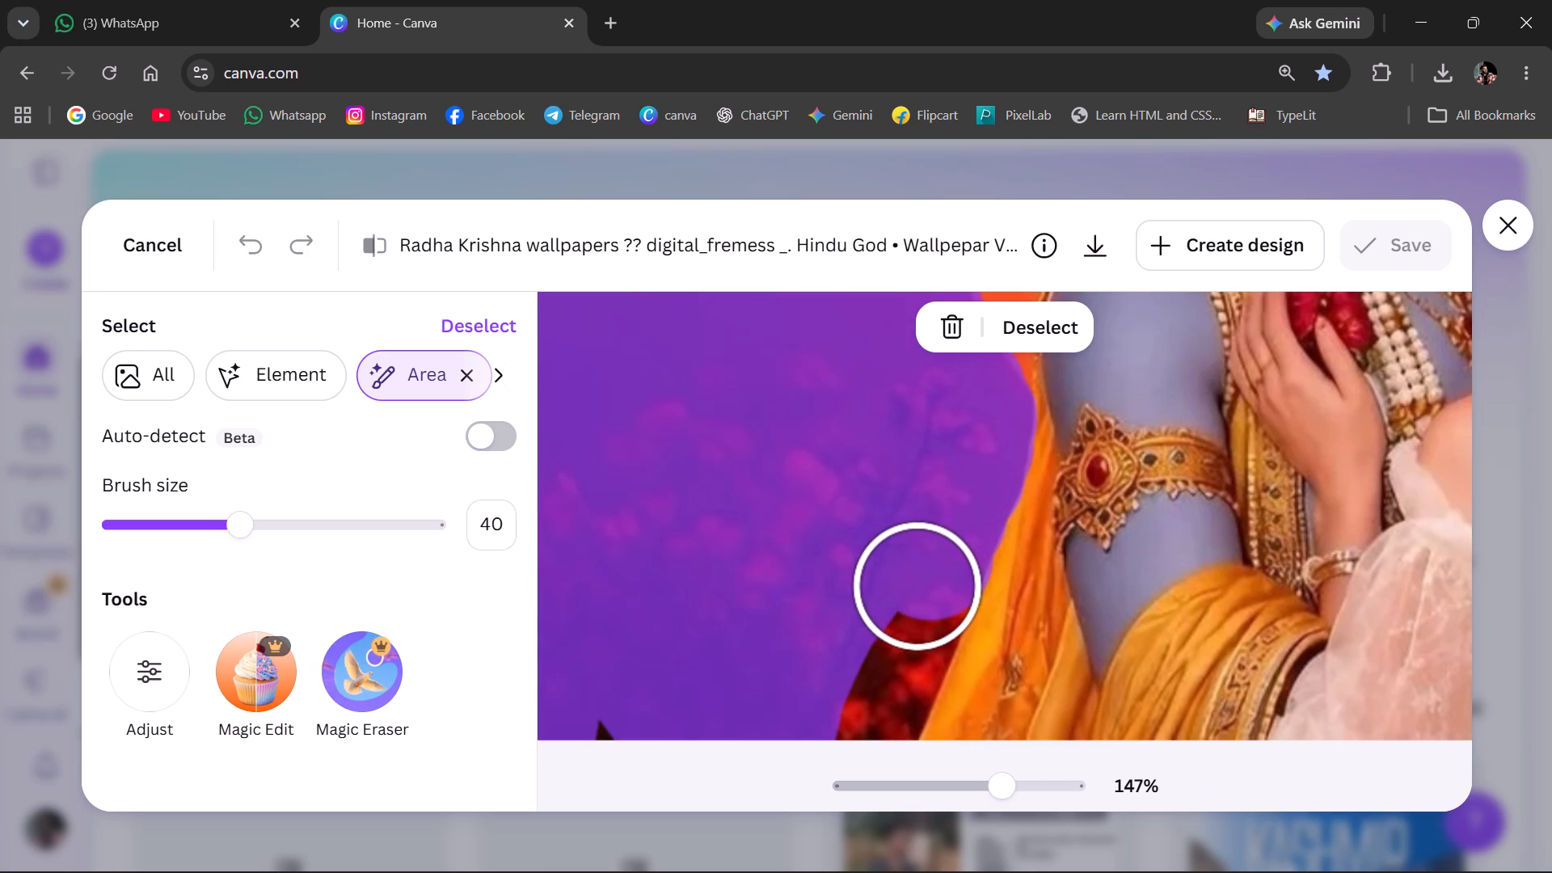
left_click(915, 611)
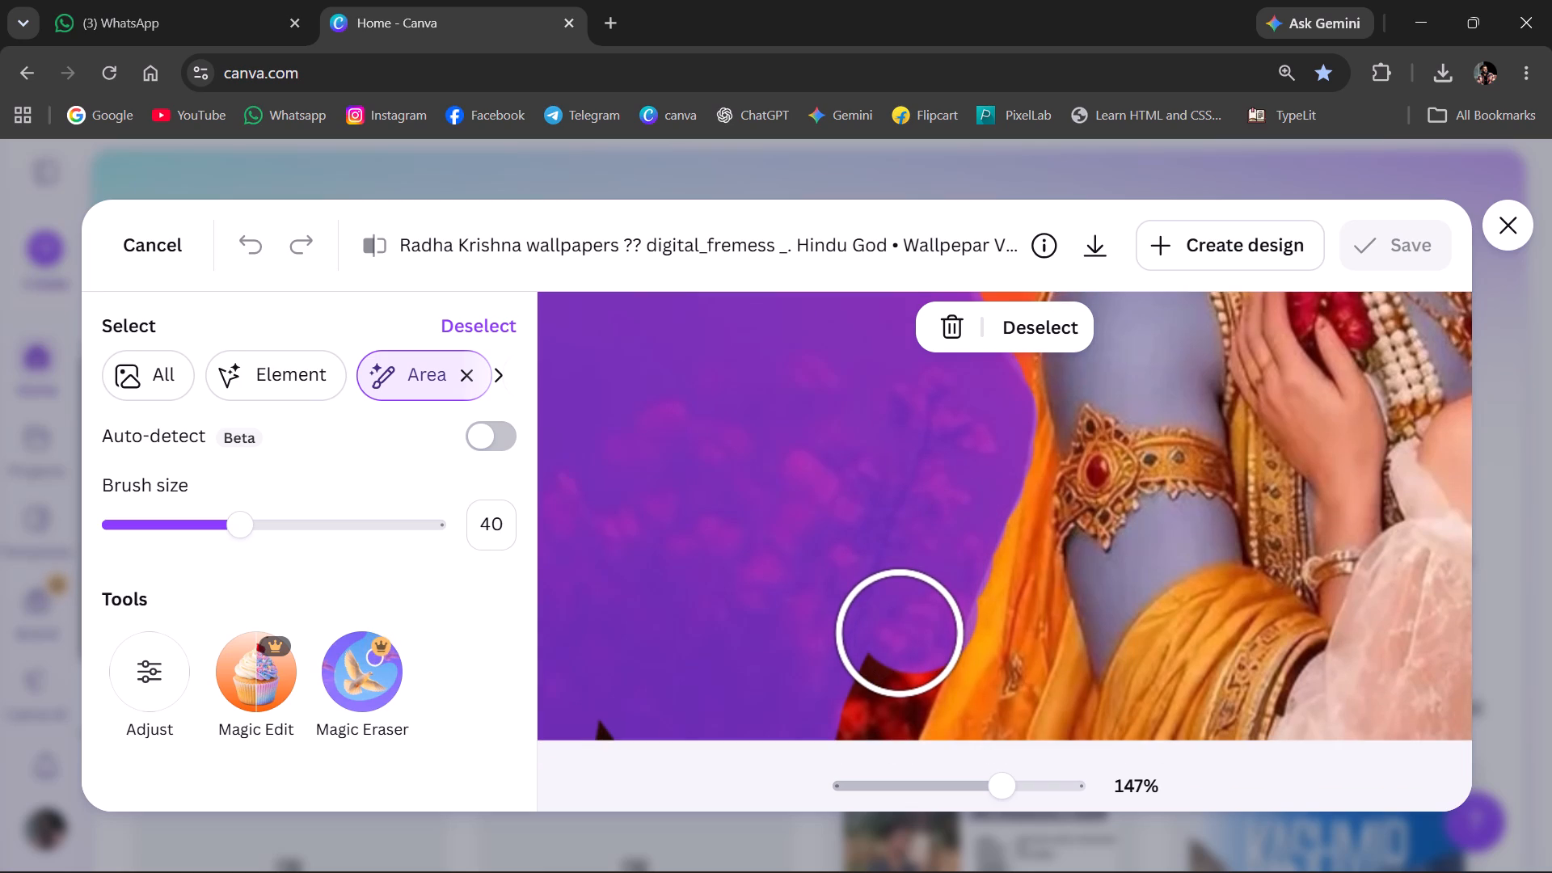
left_click(900, 635)
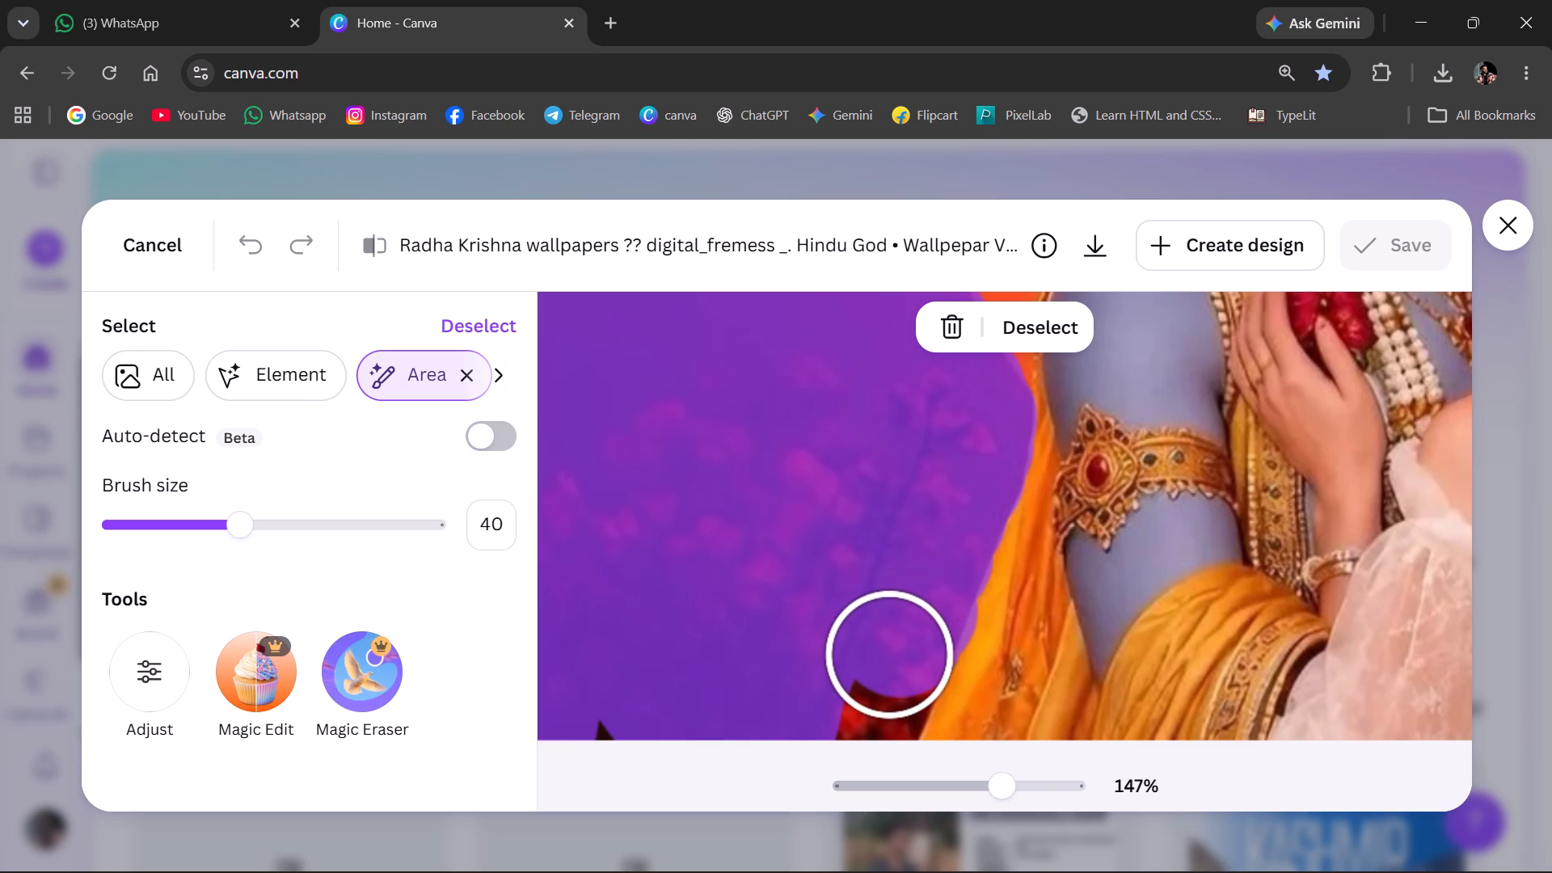
left_click(879, 686)
scroll(879, 686, "down", 1)
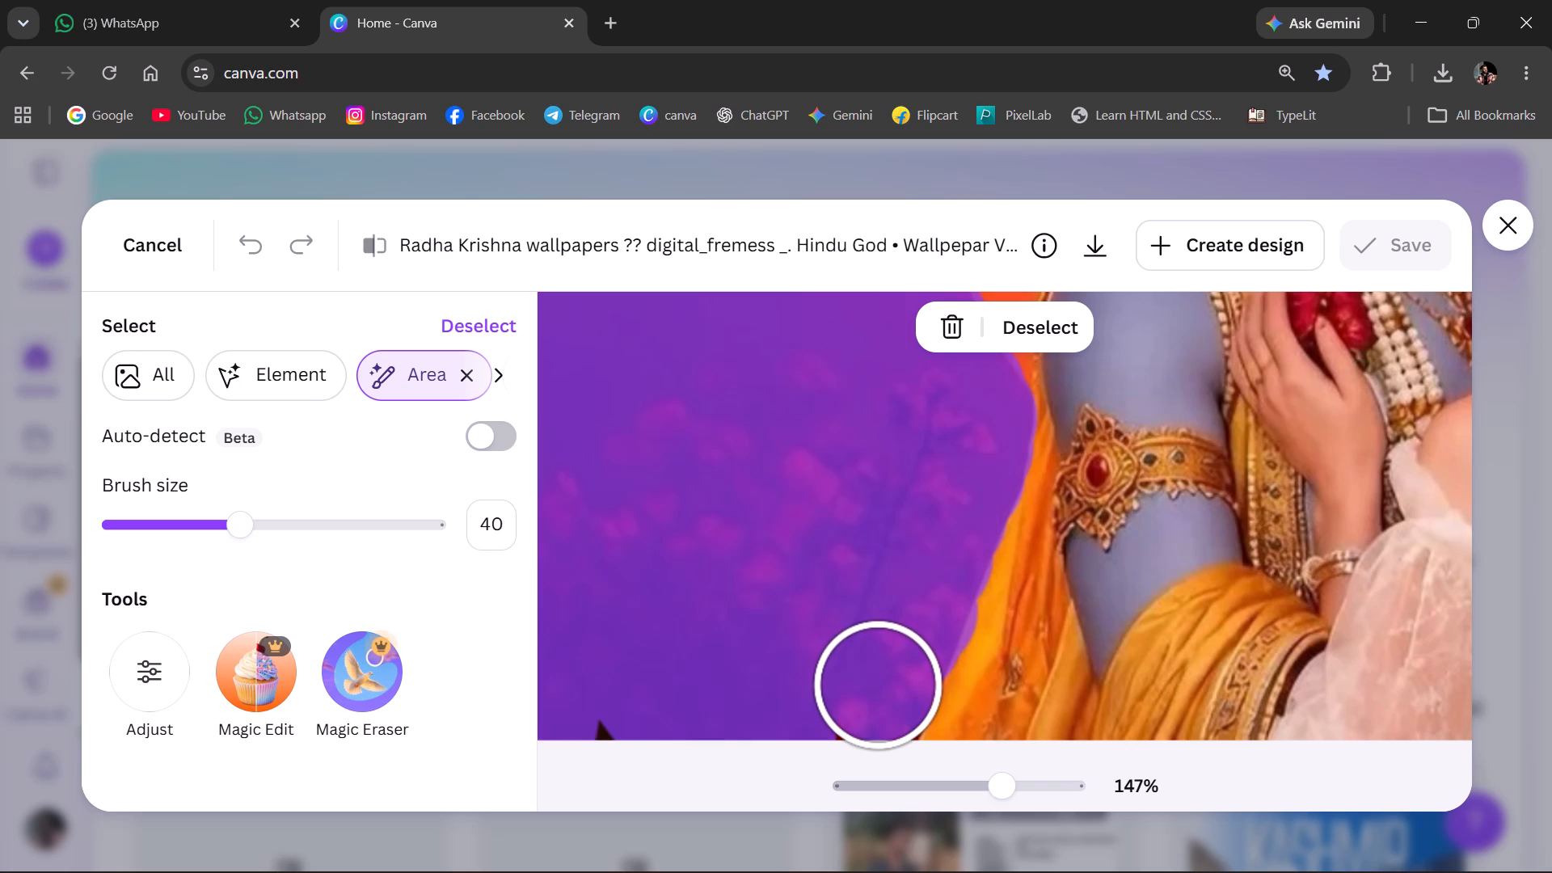
left_click(869, 711)
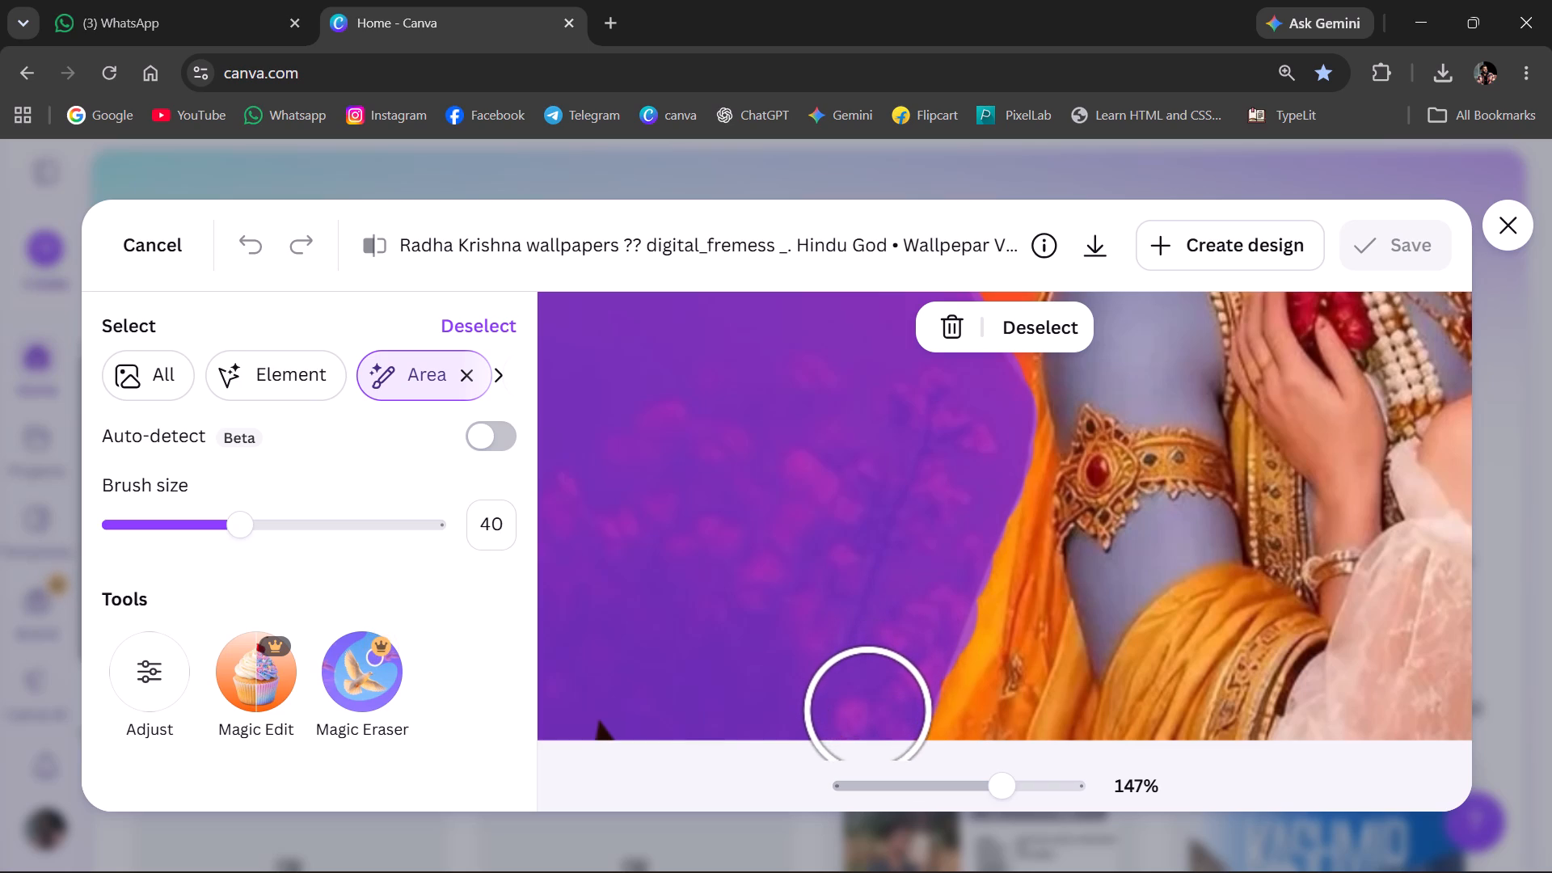
Cover the remaining dark spot at the photo's bottom edge, in the flower area left of the couple, with the area selection.
left_click(550, 723)
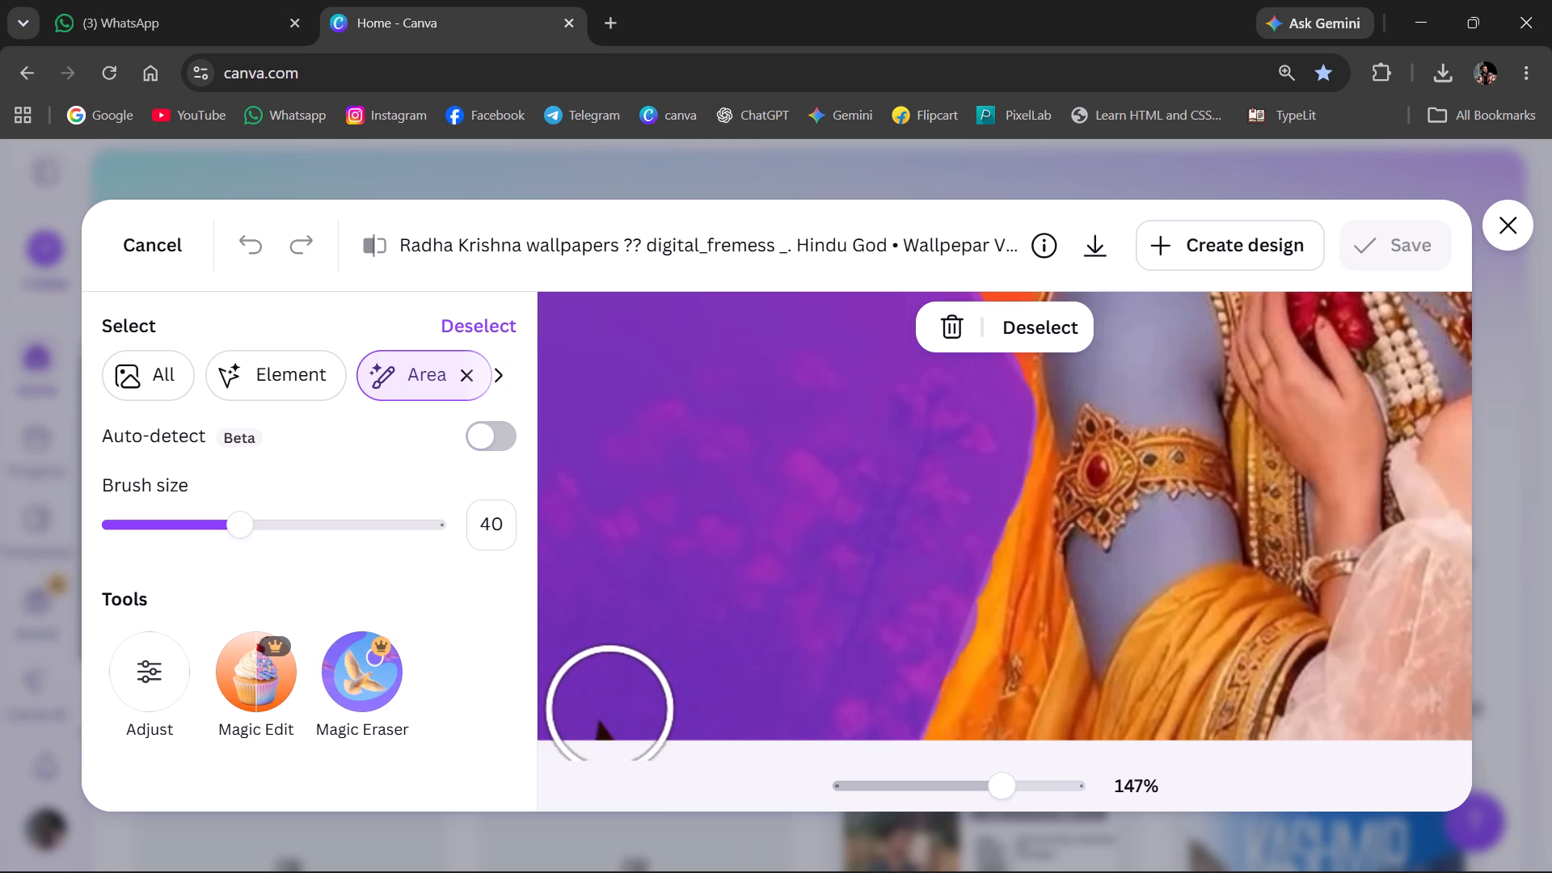
left_click(611, 759)
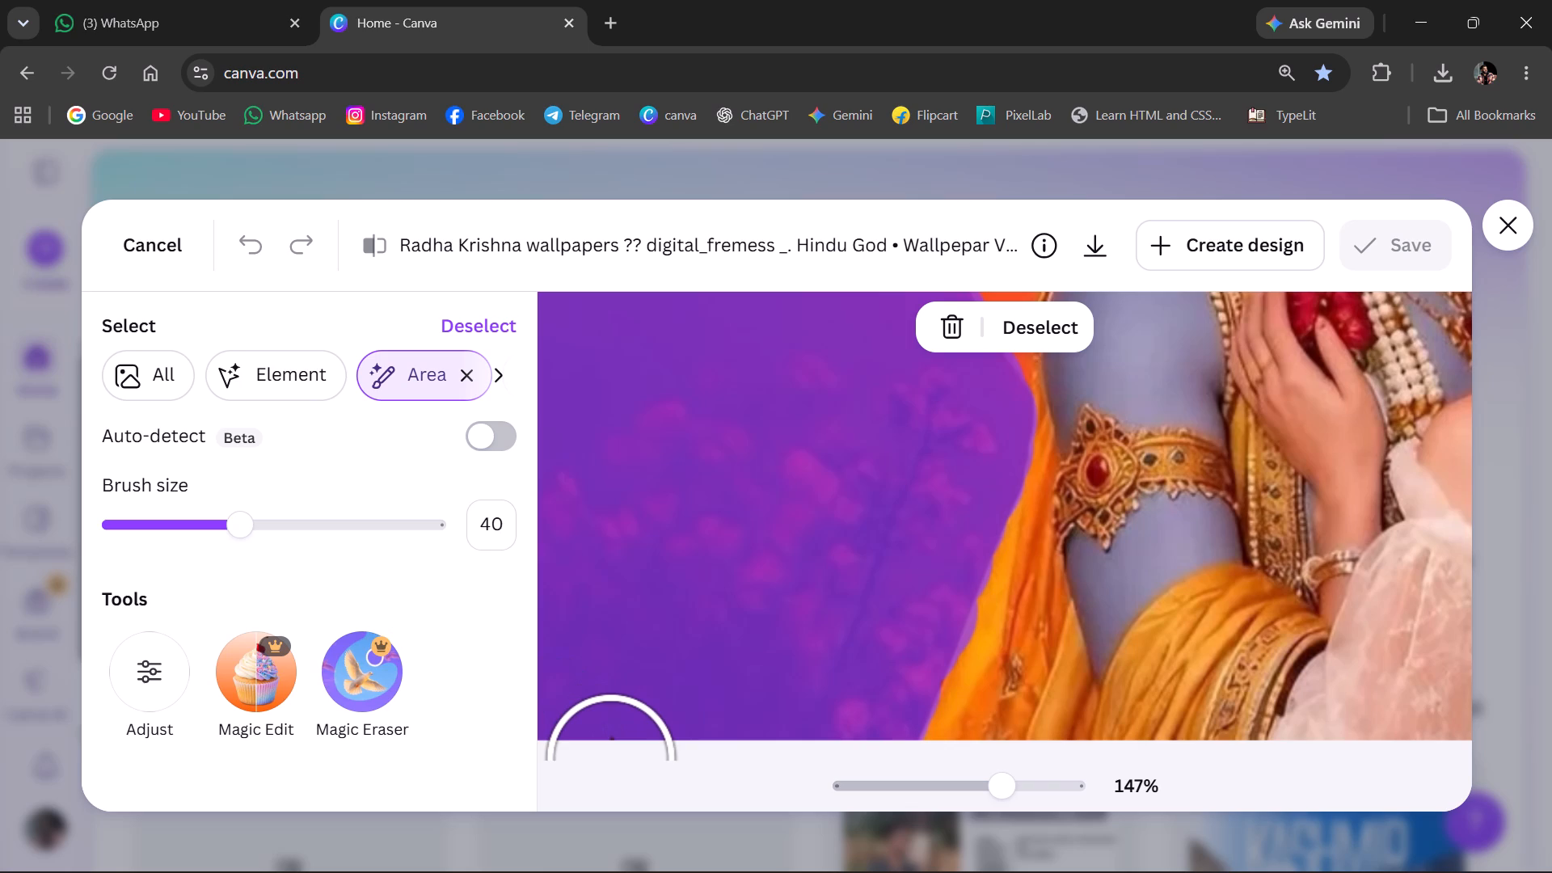
Extend the area selection over the dark patch along the sun's upper-left curve, up towards the photo's top edge.
scroll(652, 640, "up", 3)
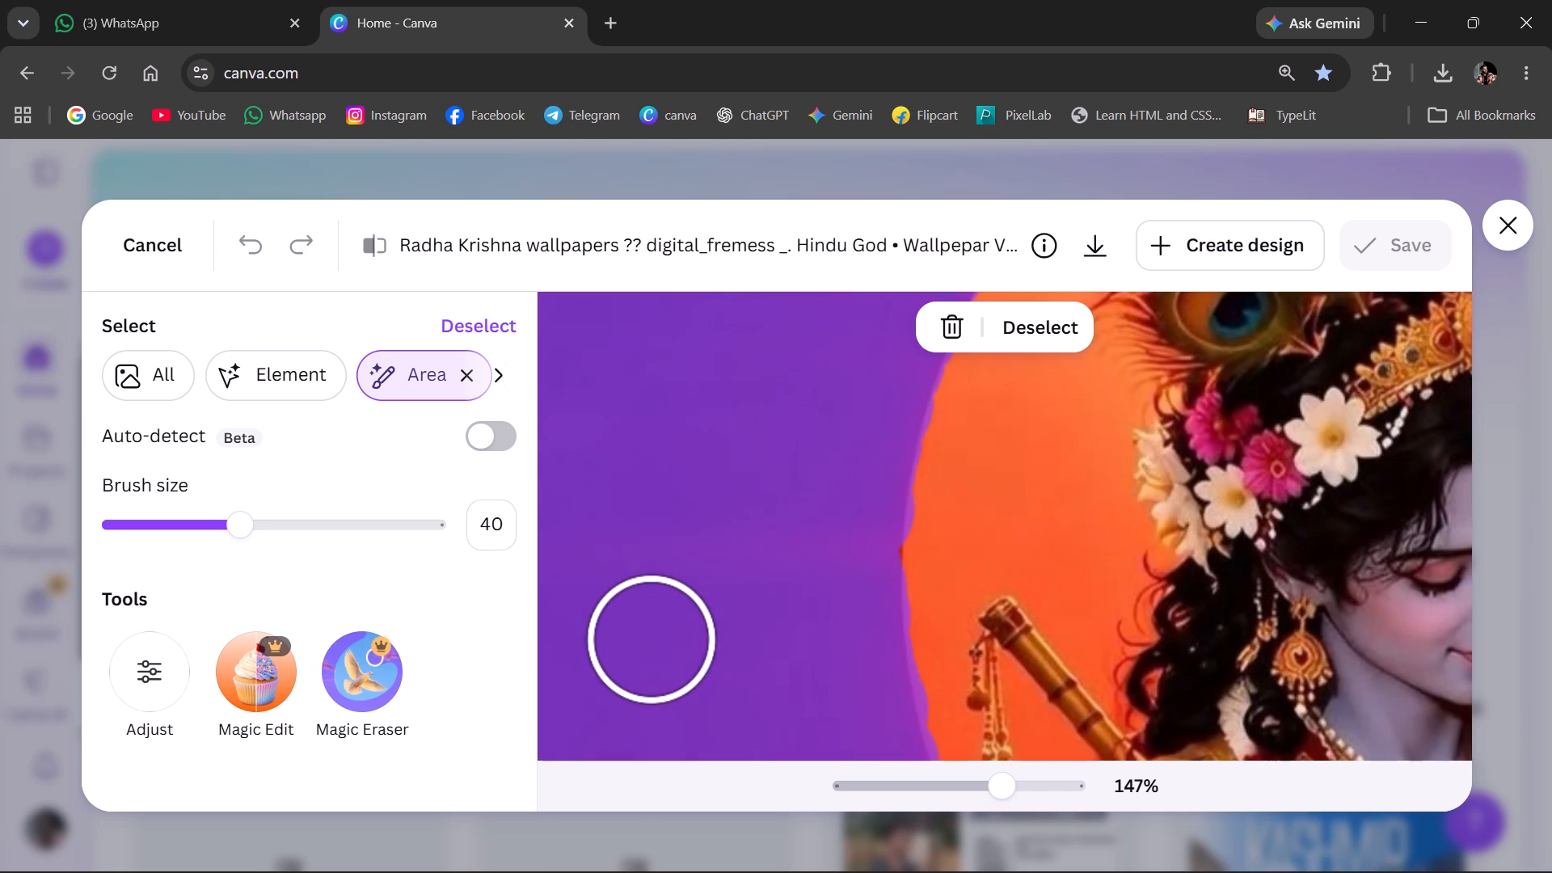
scroll(652, 639, "up", 12)
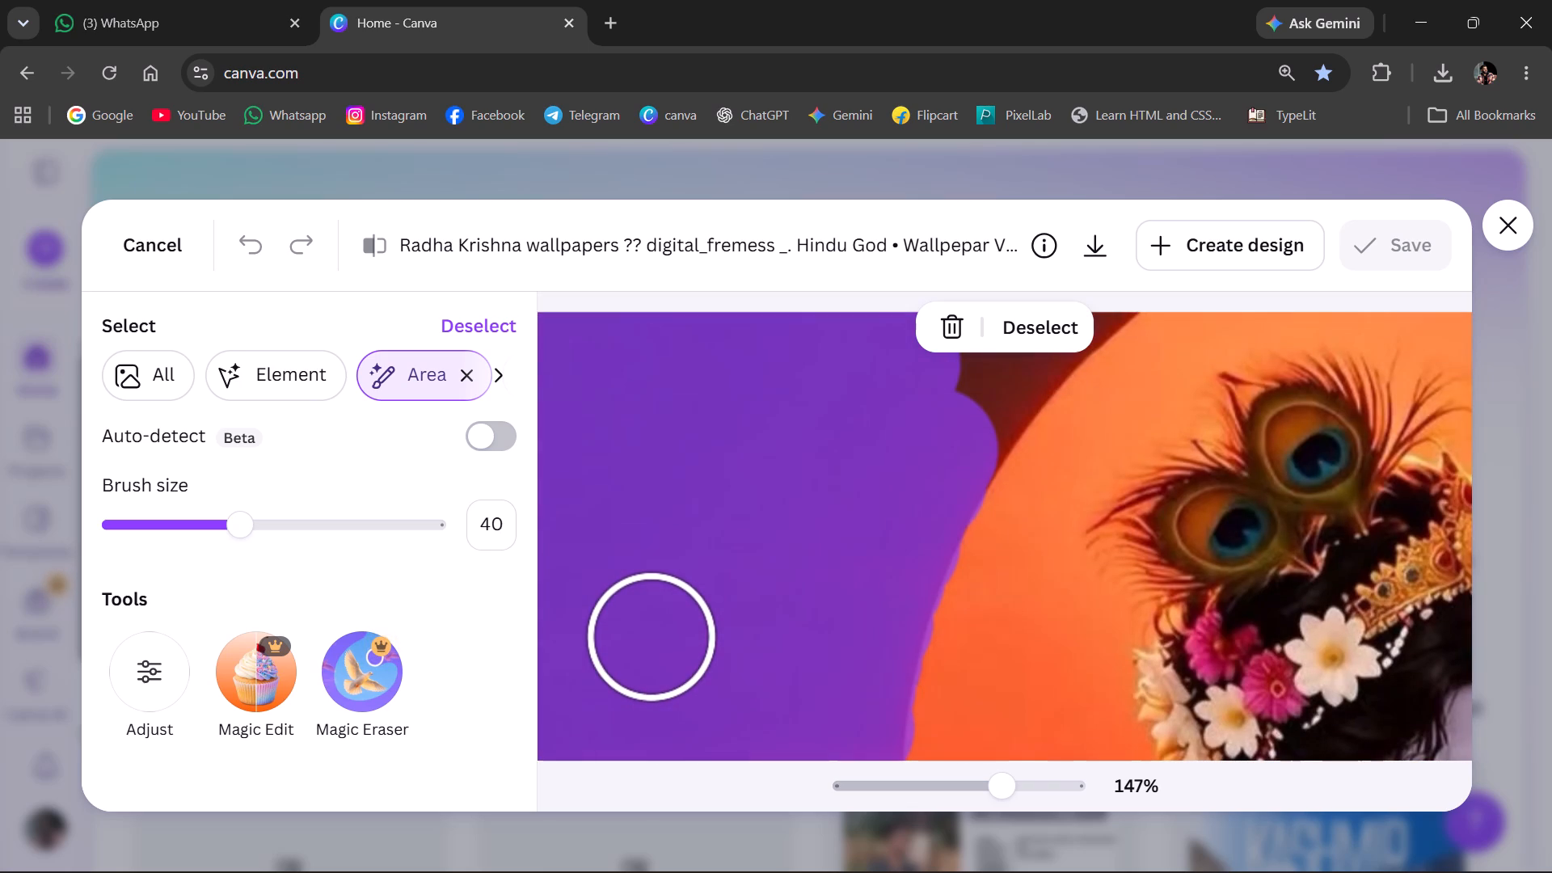
left_click(976, 399)
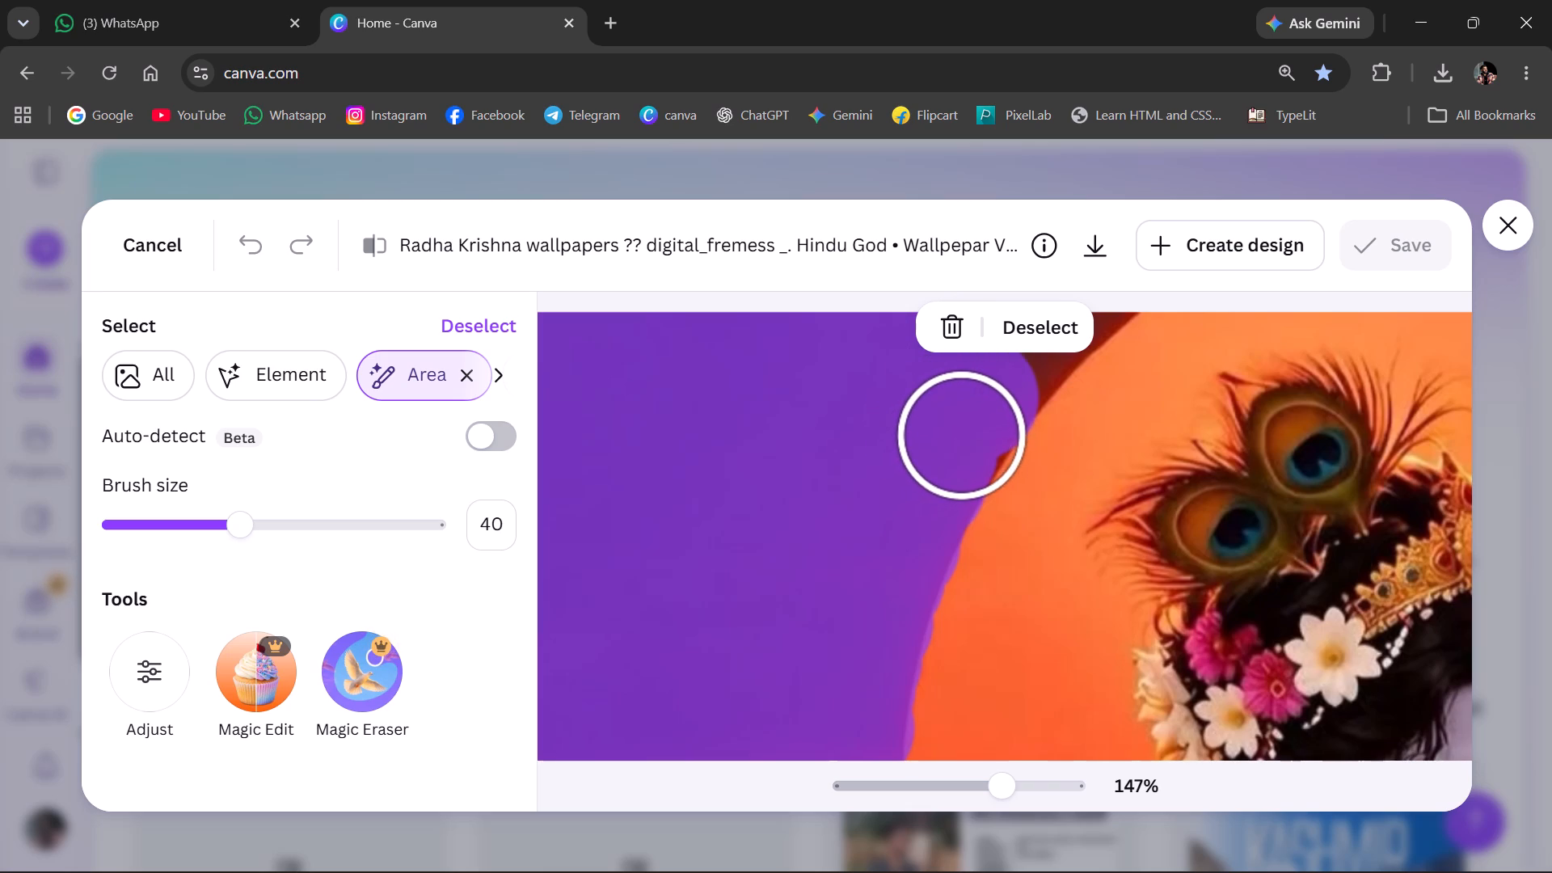
left_click(949, 419)
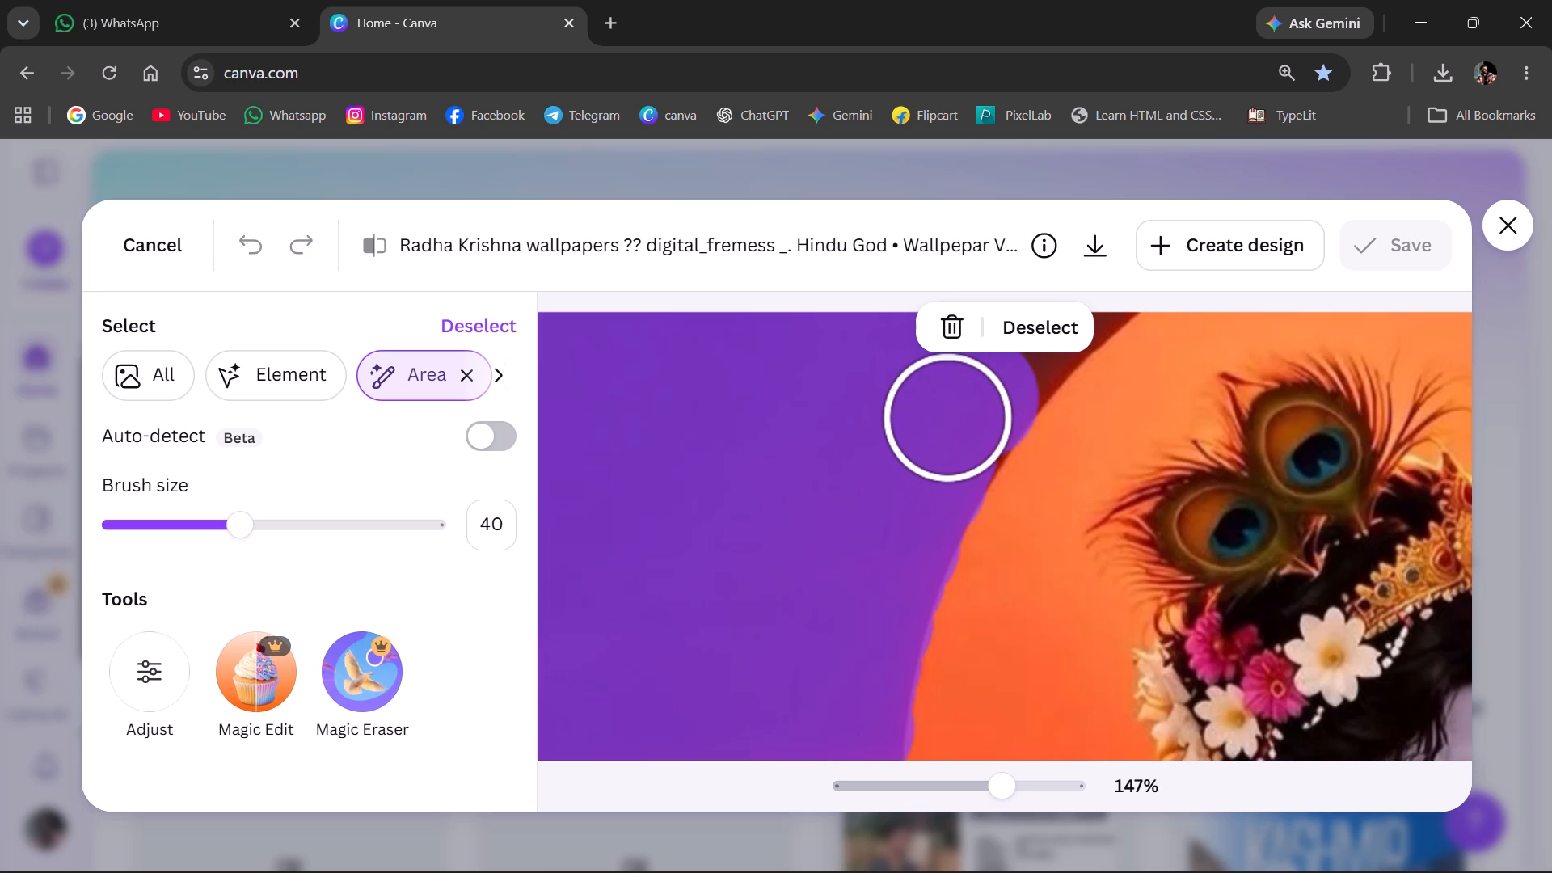
left_click(973, 375)
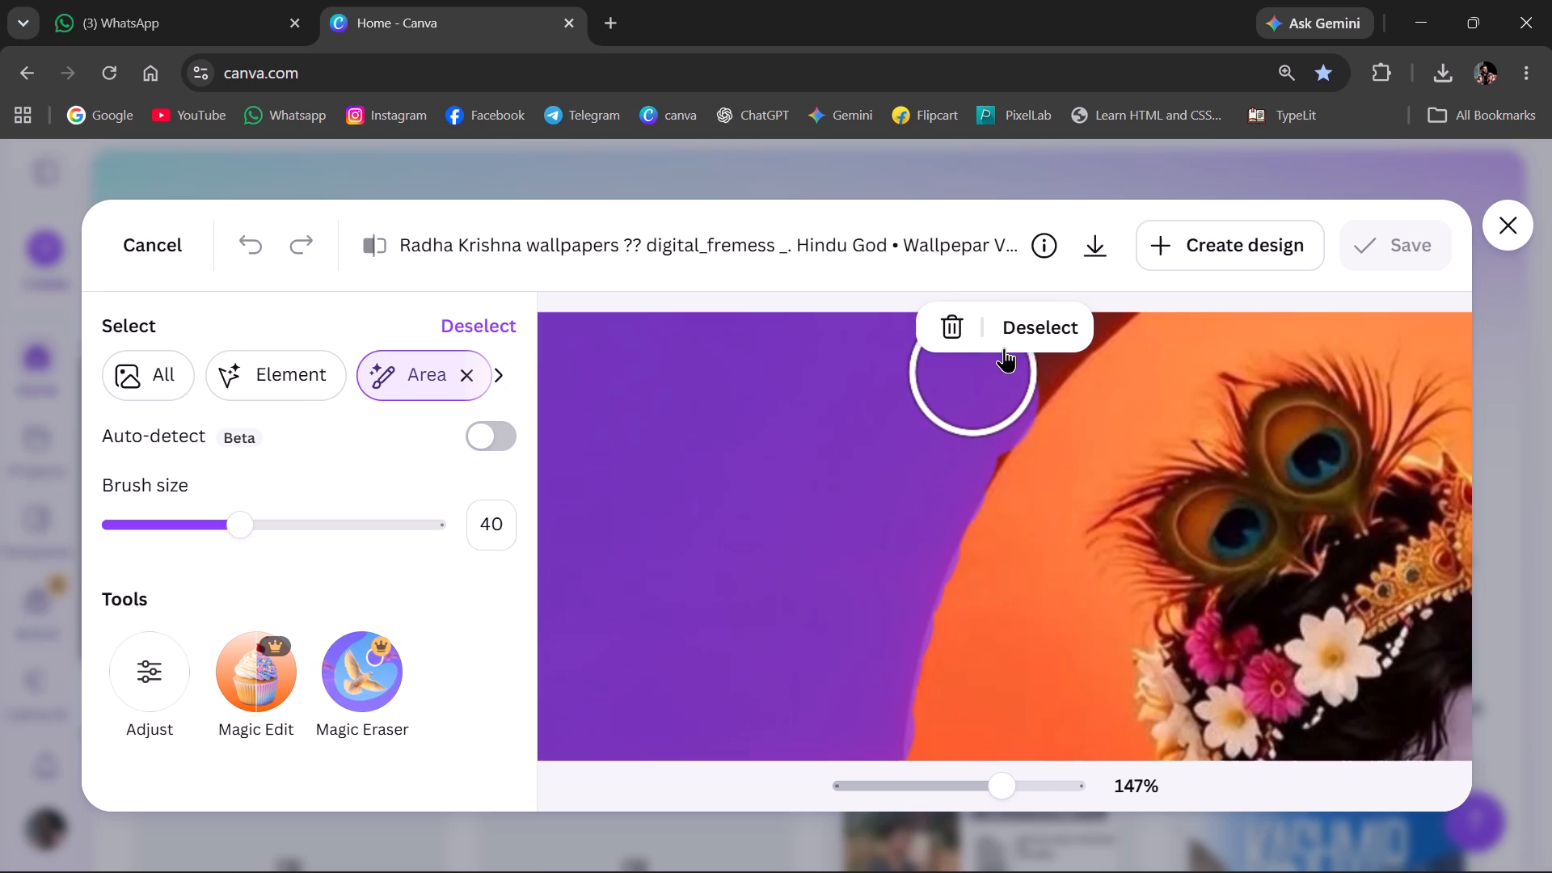
left_click(1018, 358)
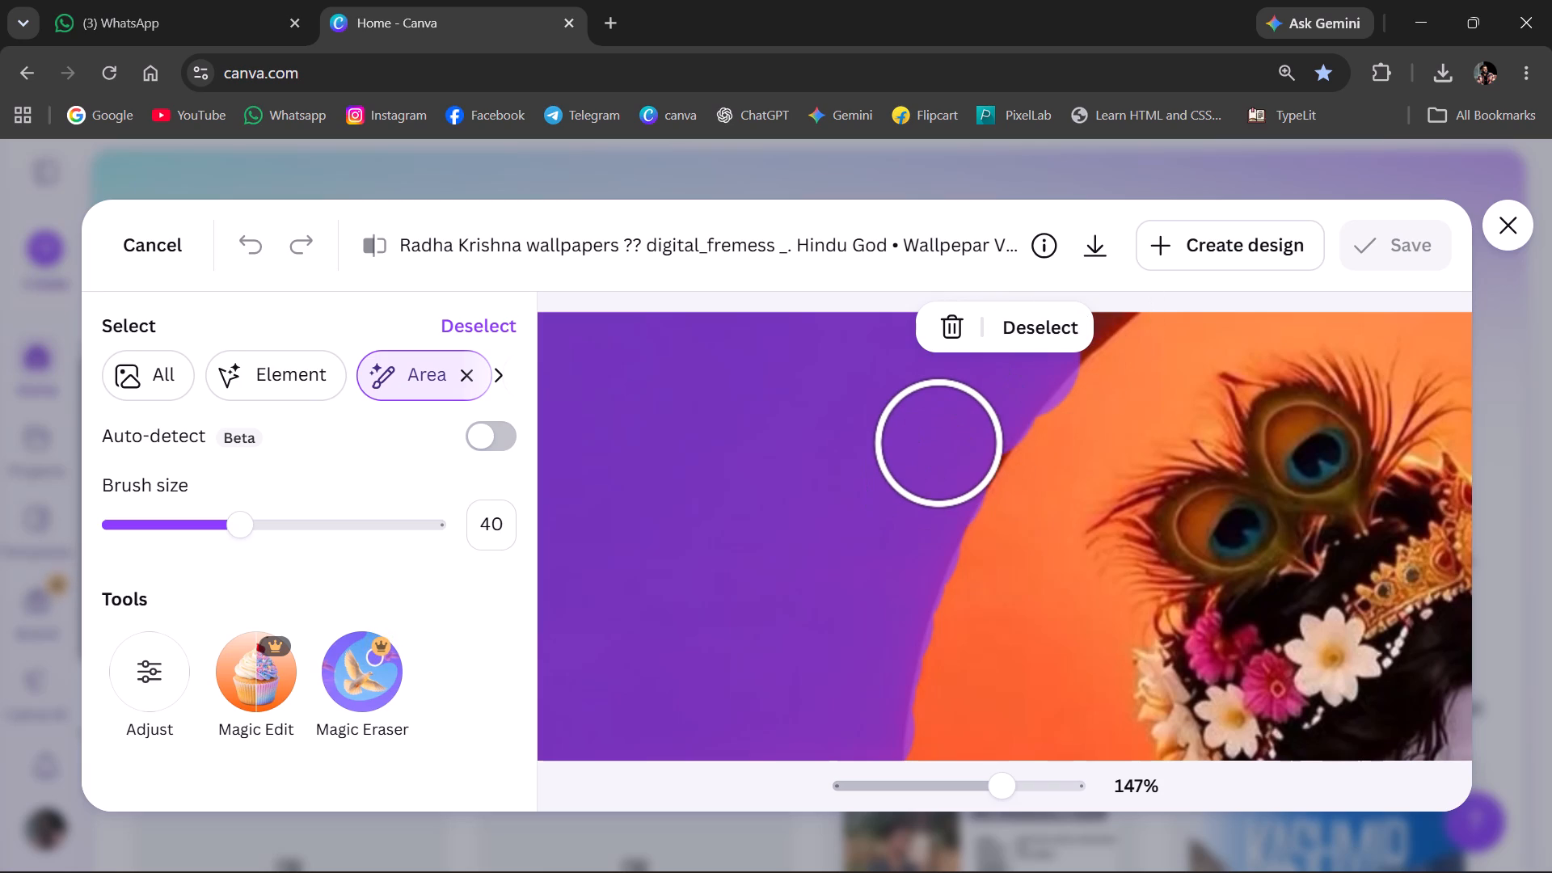
left_click(959, 432)
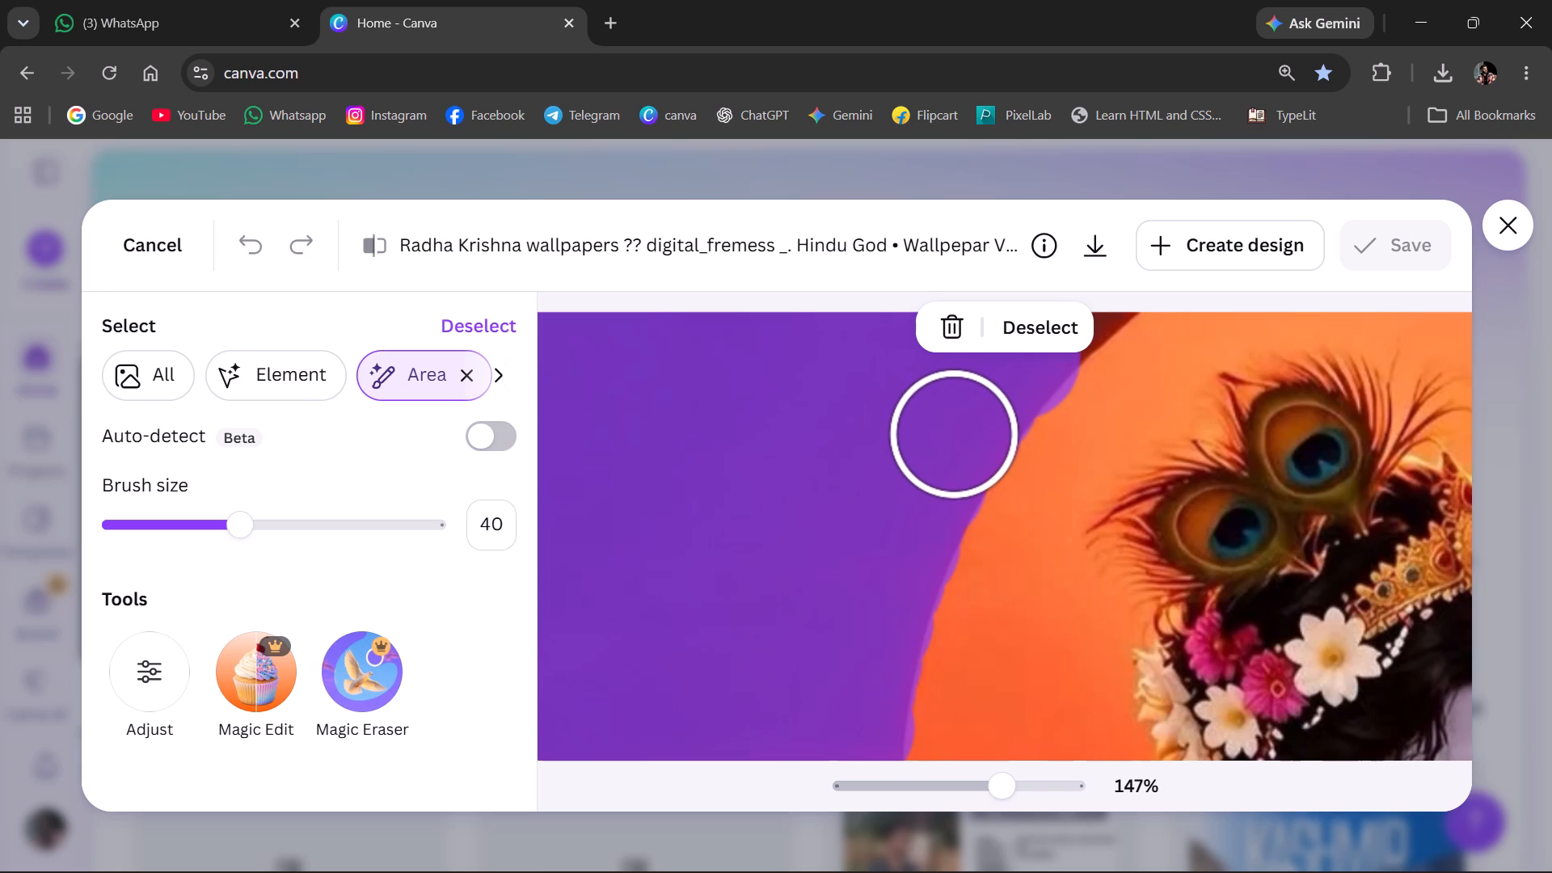
Brush the area selection further along the photo's top edge into the dark corner beside the sun's upper-left curve.
scroll(953, 438, "down", 3, "ctrl")
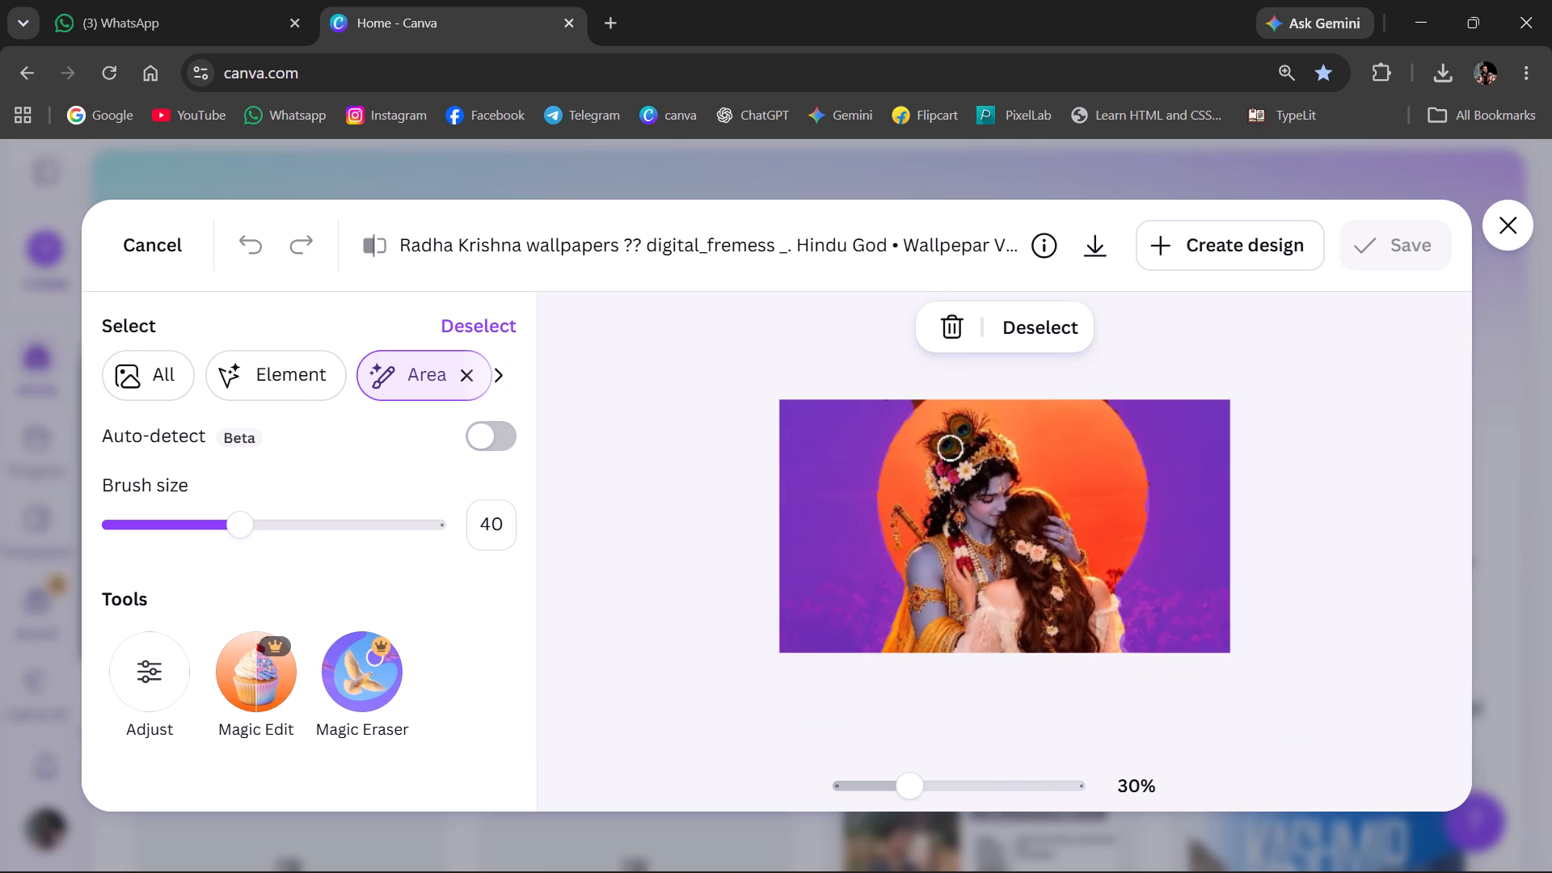
scroll(951, 453, "up", 1, "ctrl")
scroll(949, 462, "up", 8)
scroll(844, 404, "up", 3, "ctrl")
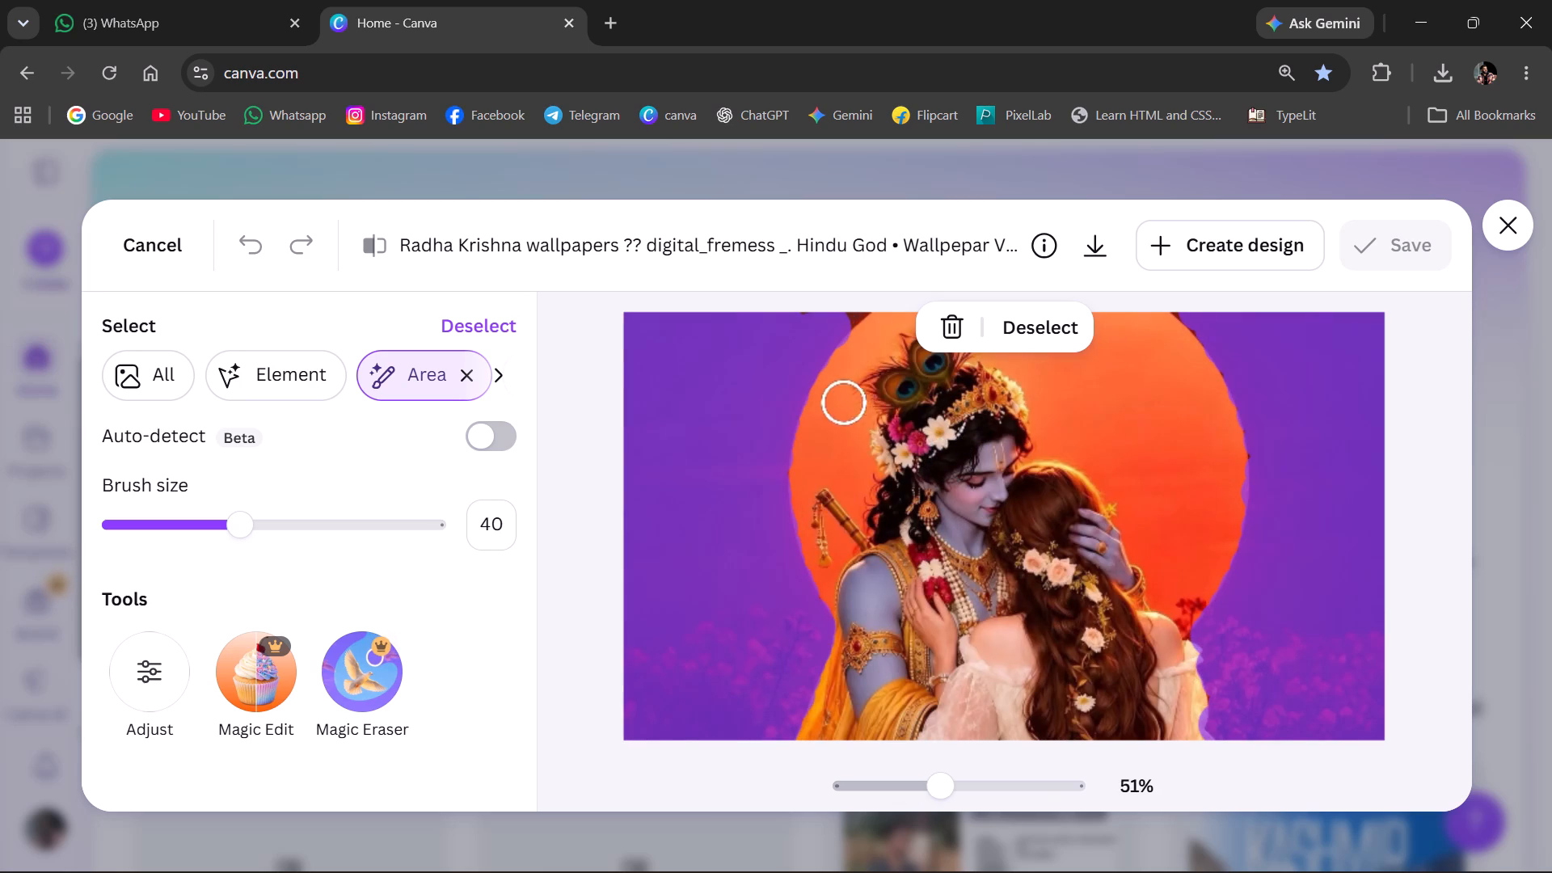
scroll(842, 406, "up", 6)
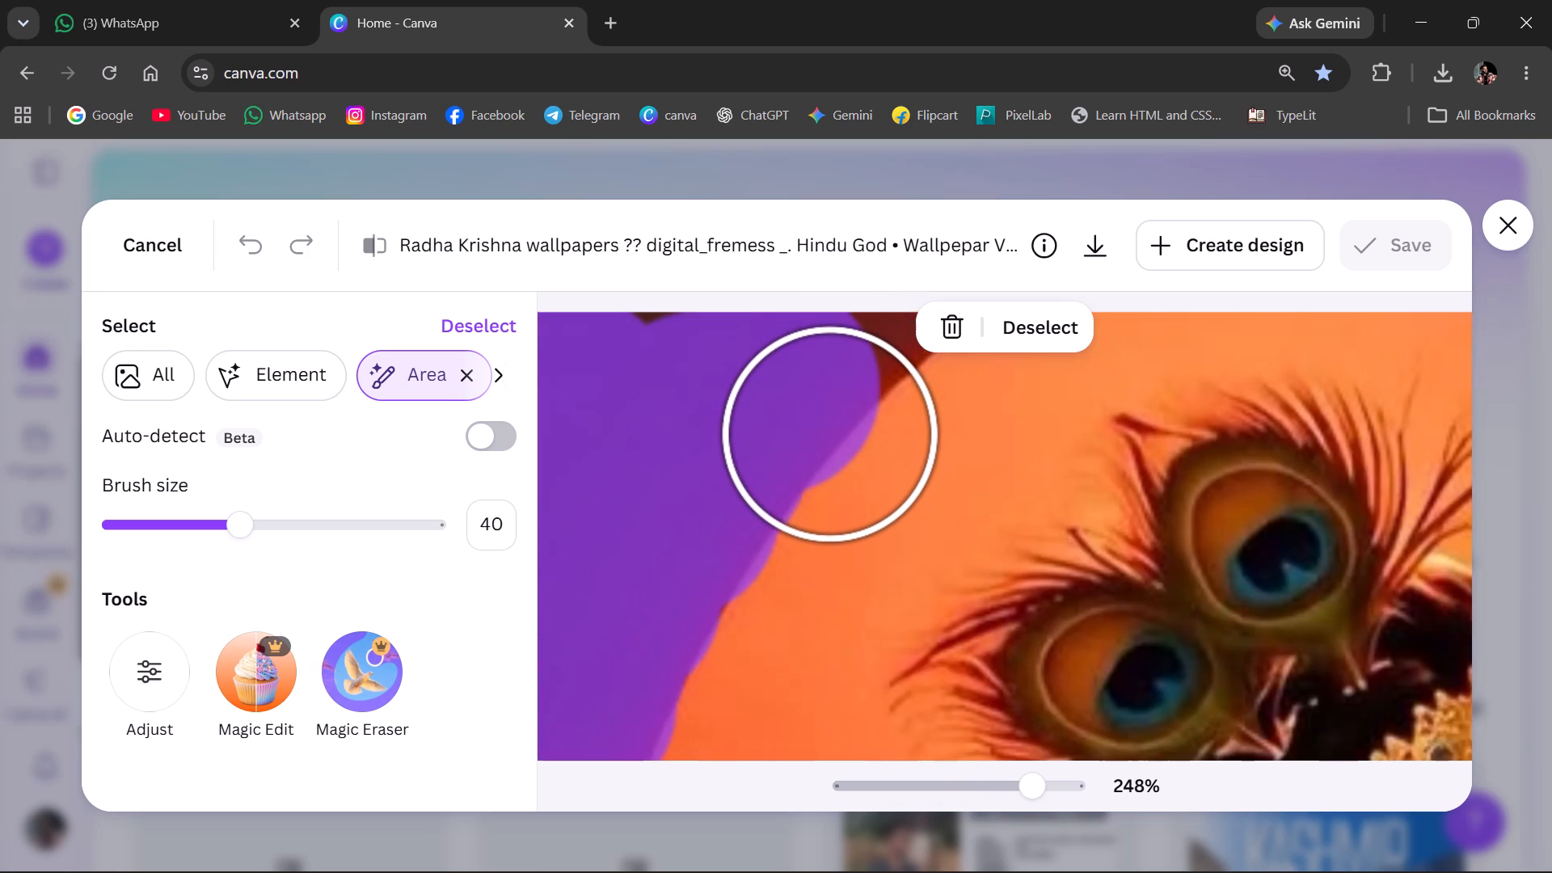
right_click_drag(827, 428, 584, 496)
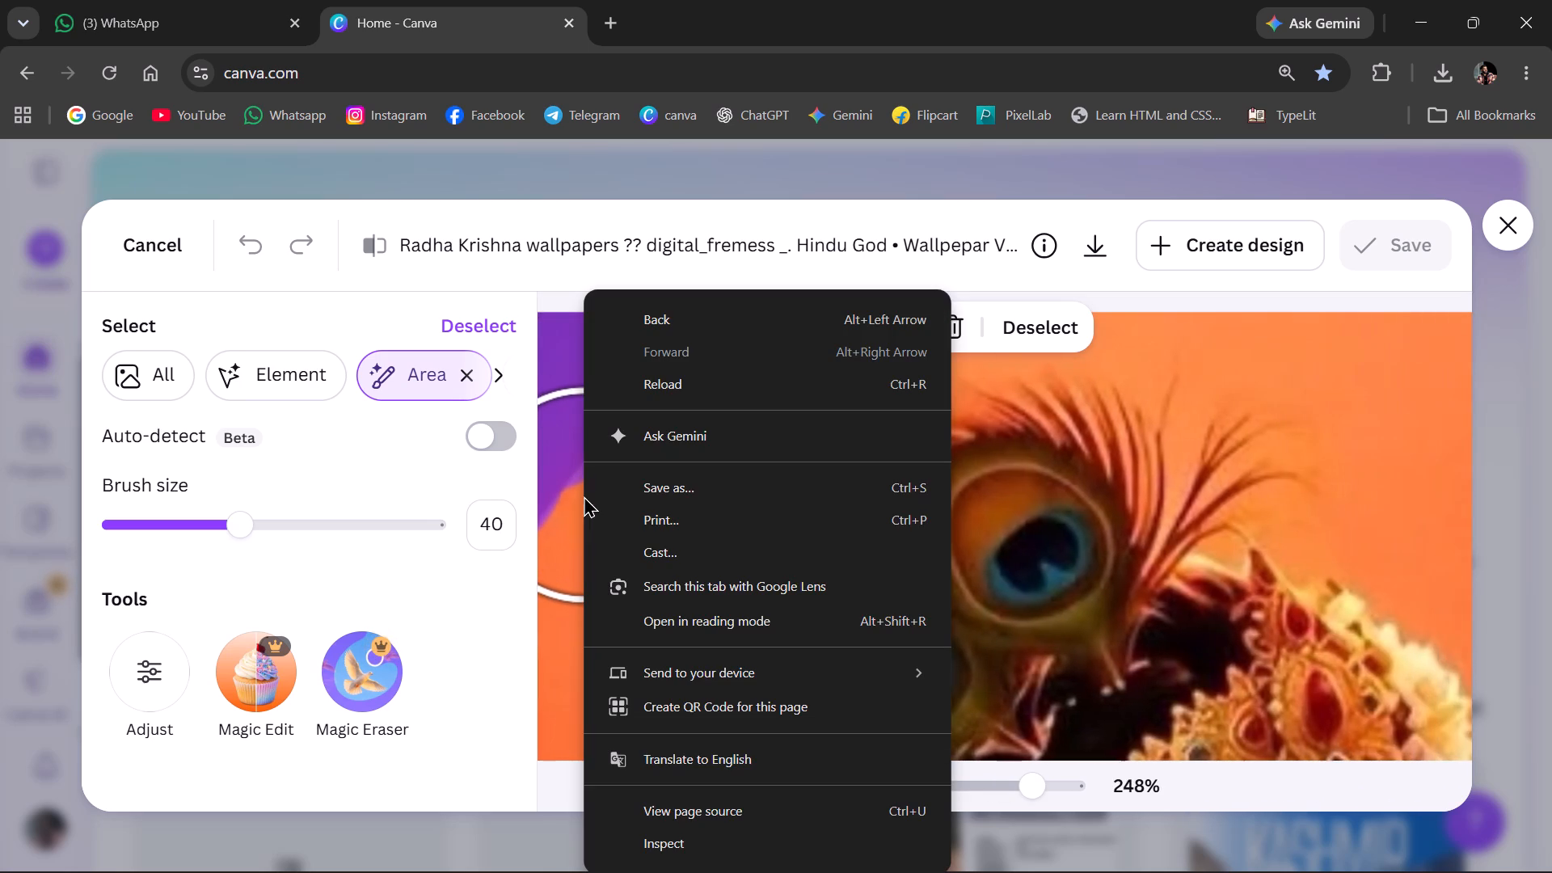
left_click(344, 332)
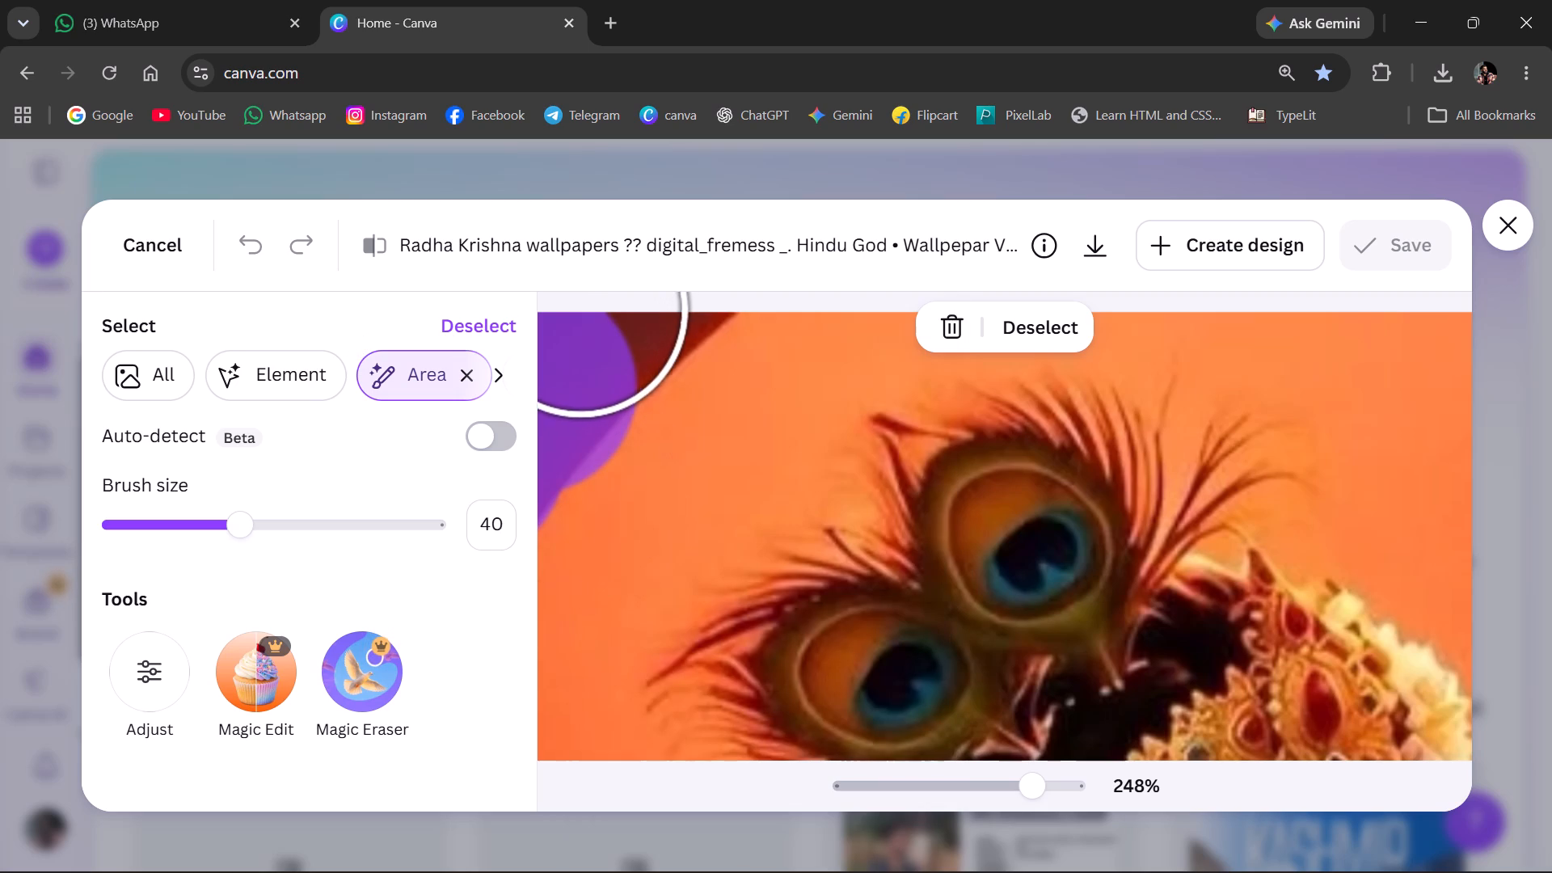
left_click(588, 295)
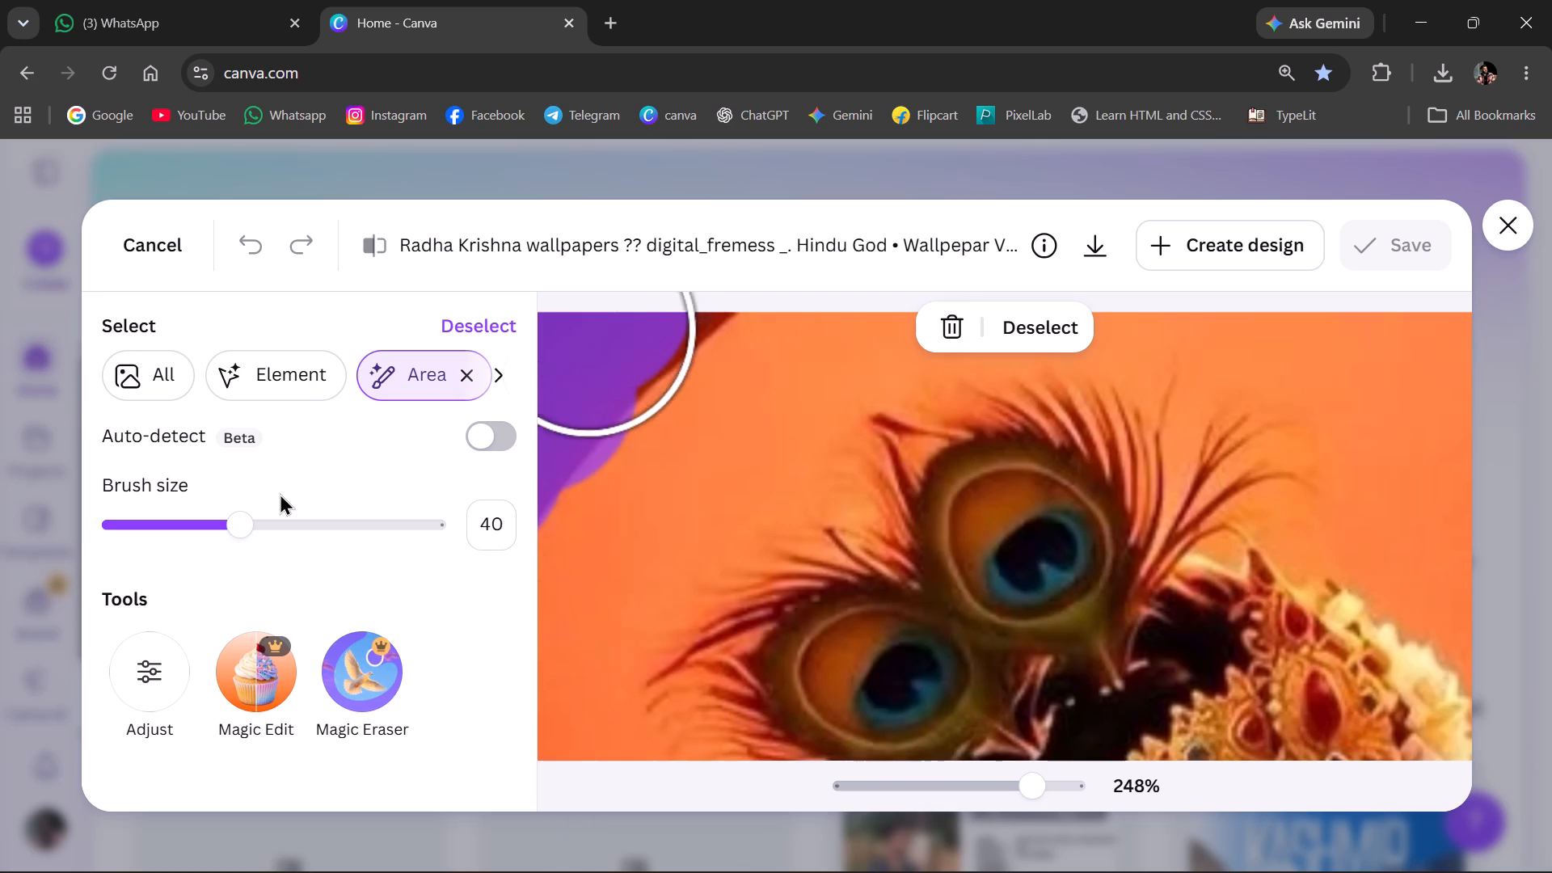
Fill the narrow dark wedge between the sun's upper-left curve and the photo's top edge, reducing the brush size to 23 and 16.
left_click(184, 526)
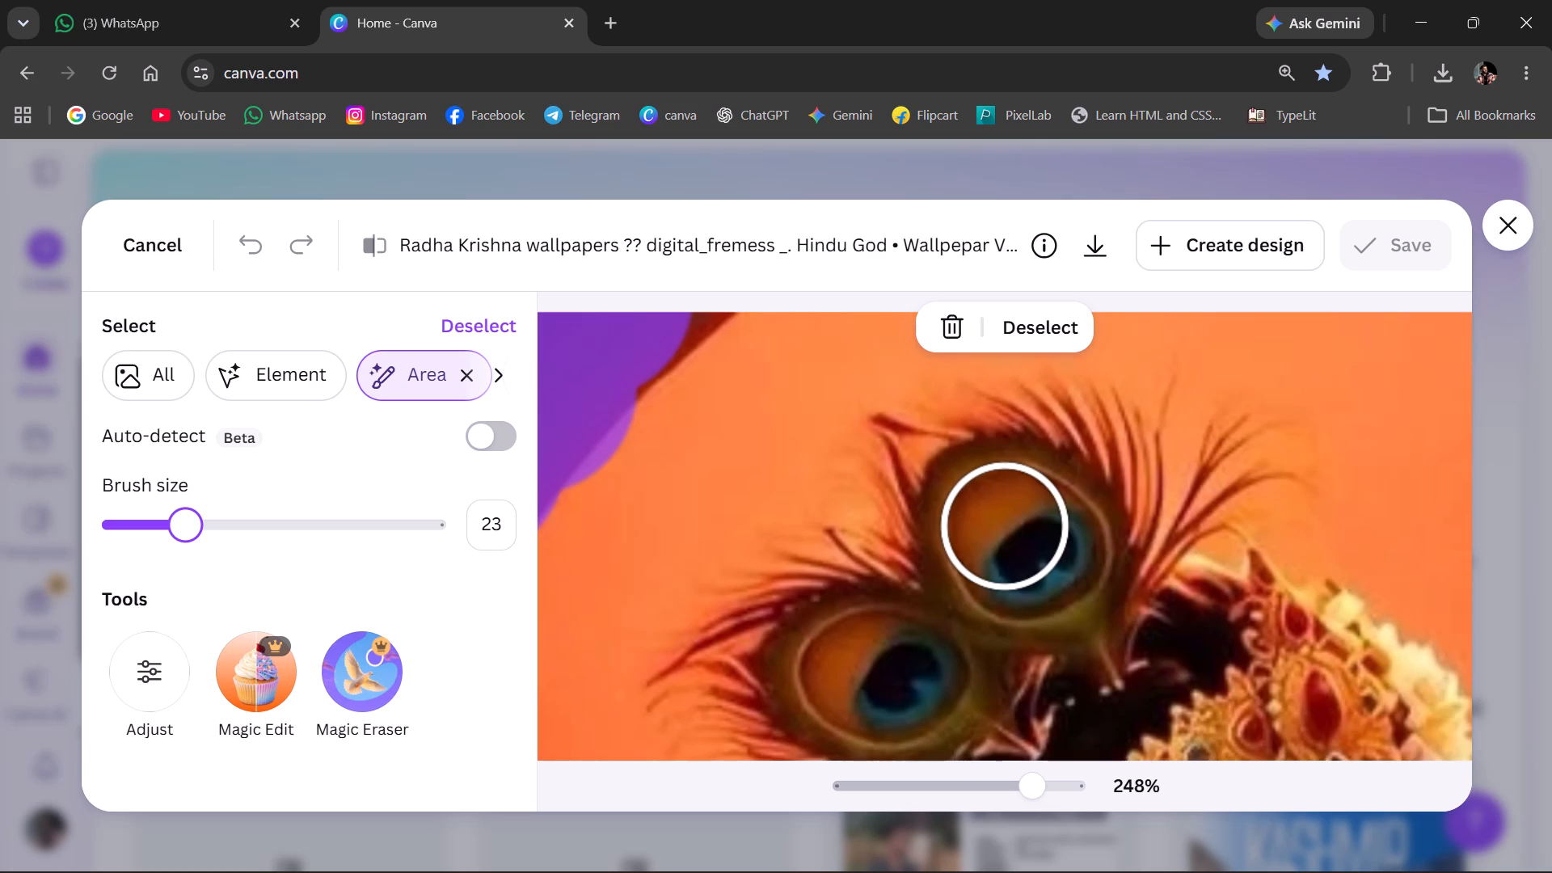
left_click(643, 314)
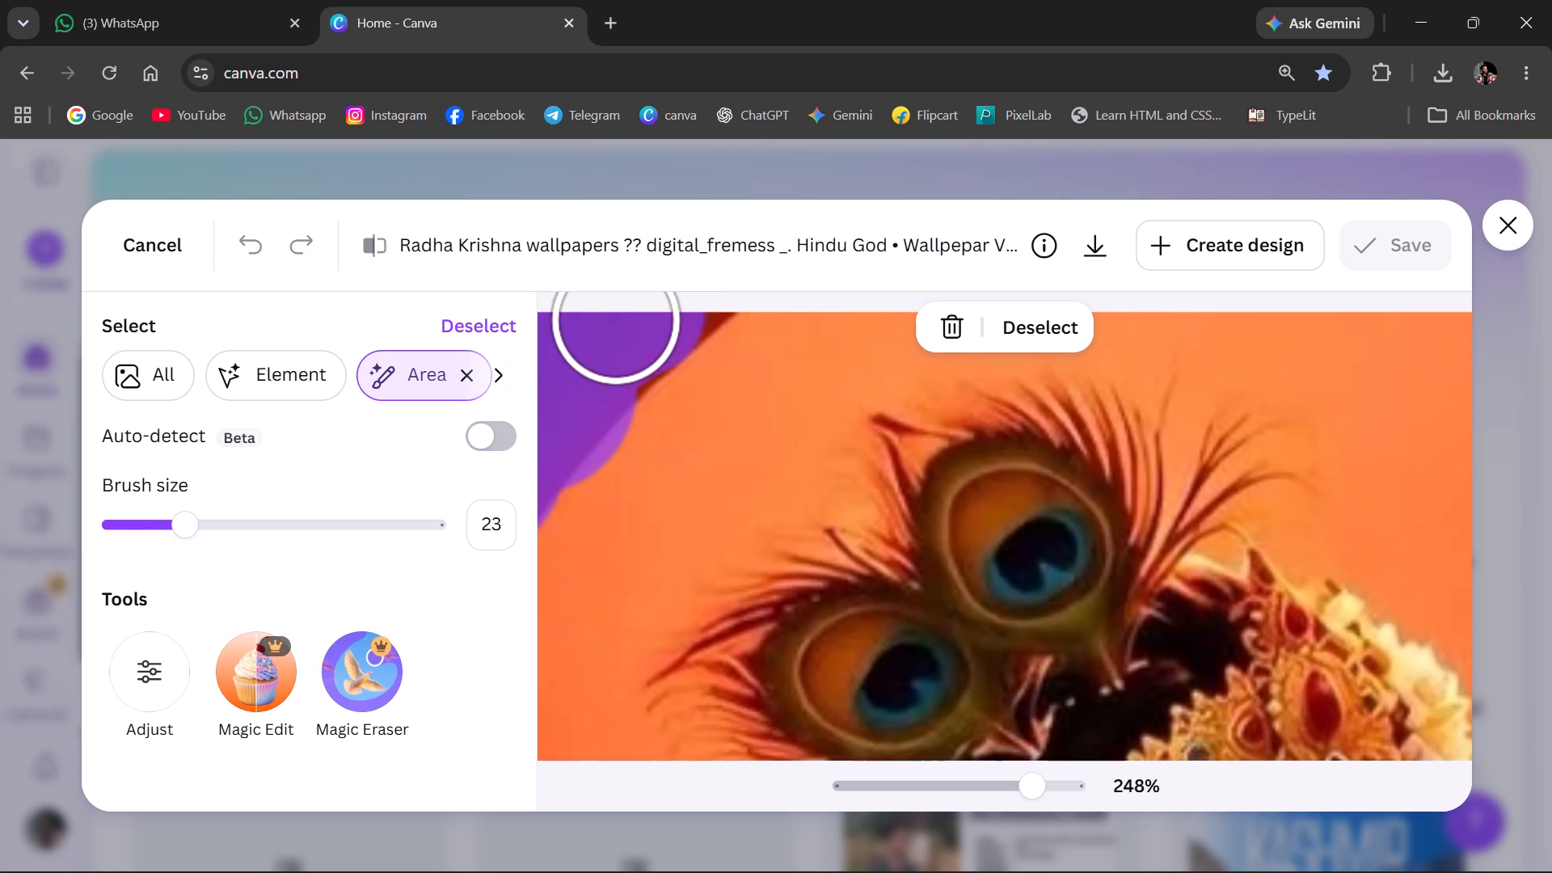
left_click(619, 344)
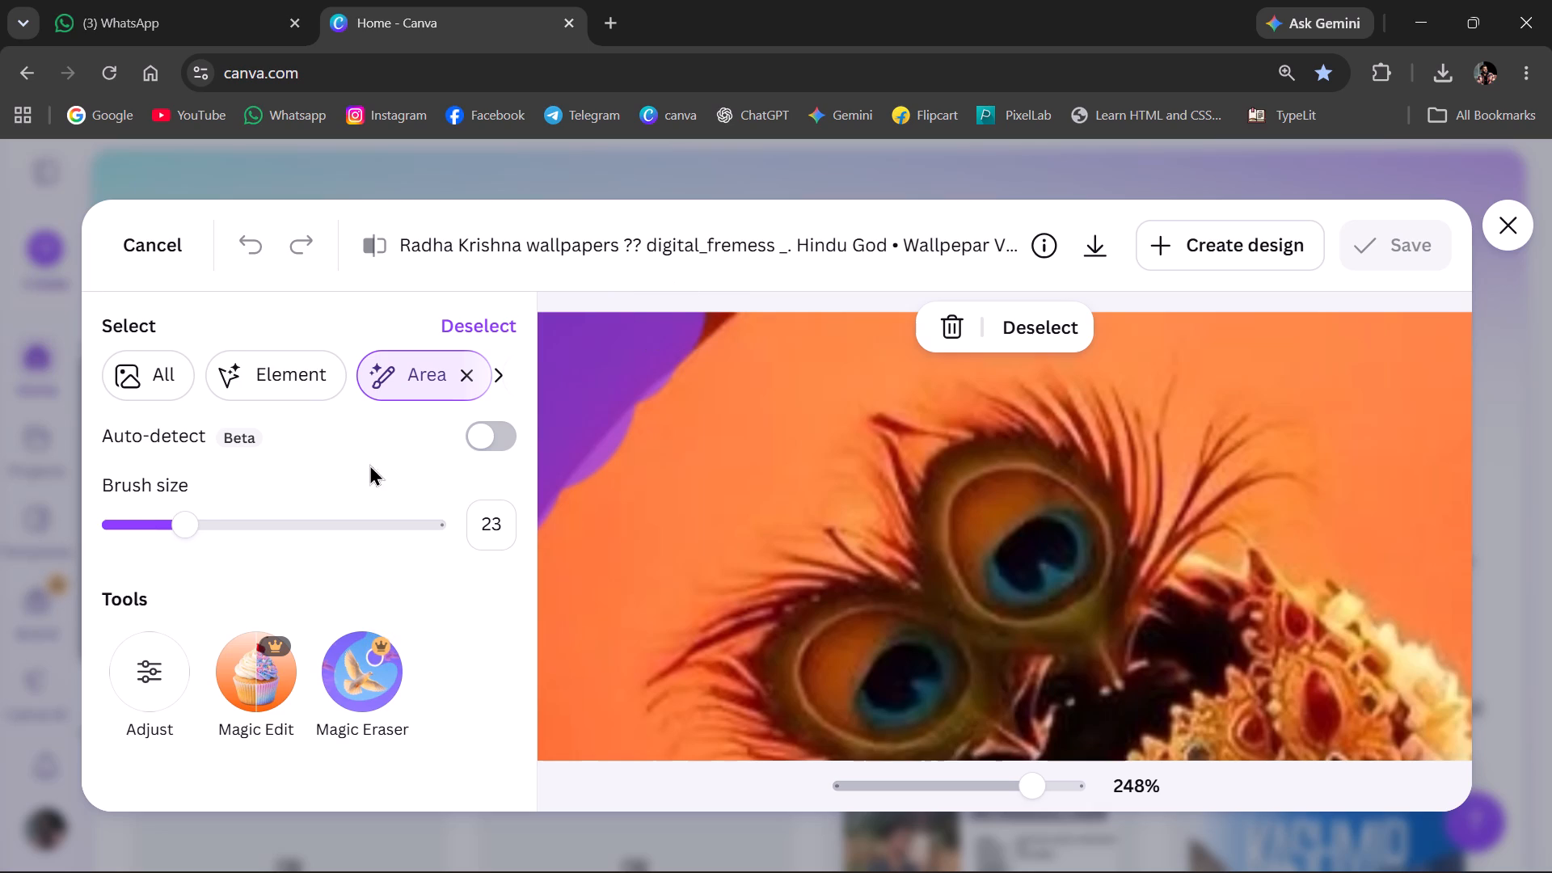
left_click(153, 524)
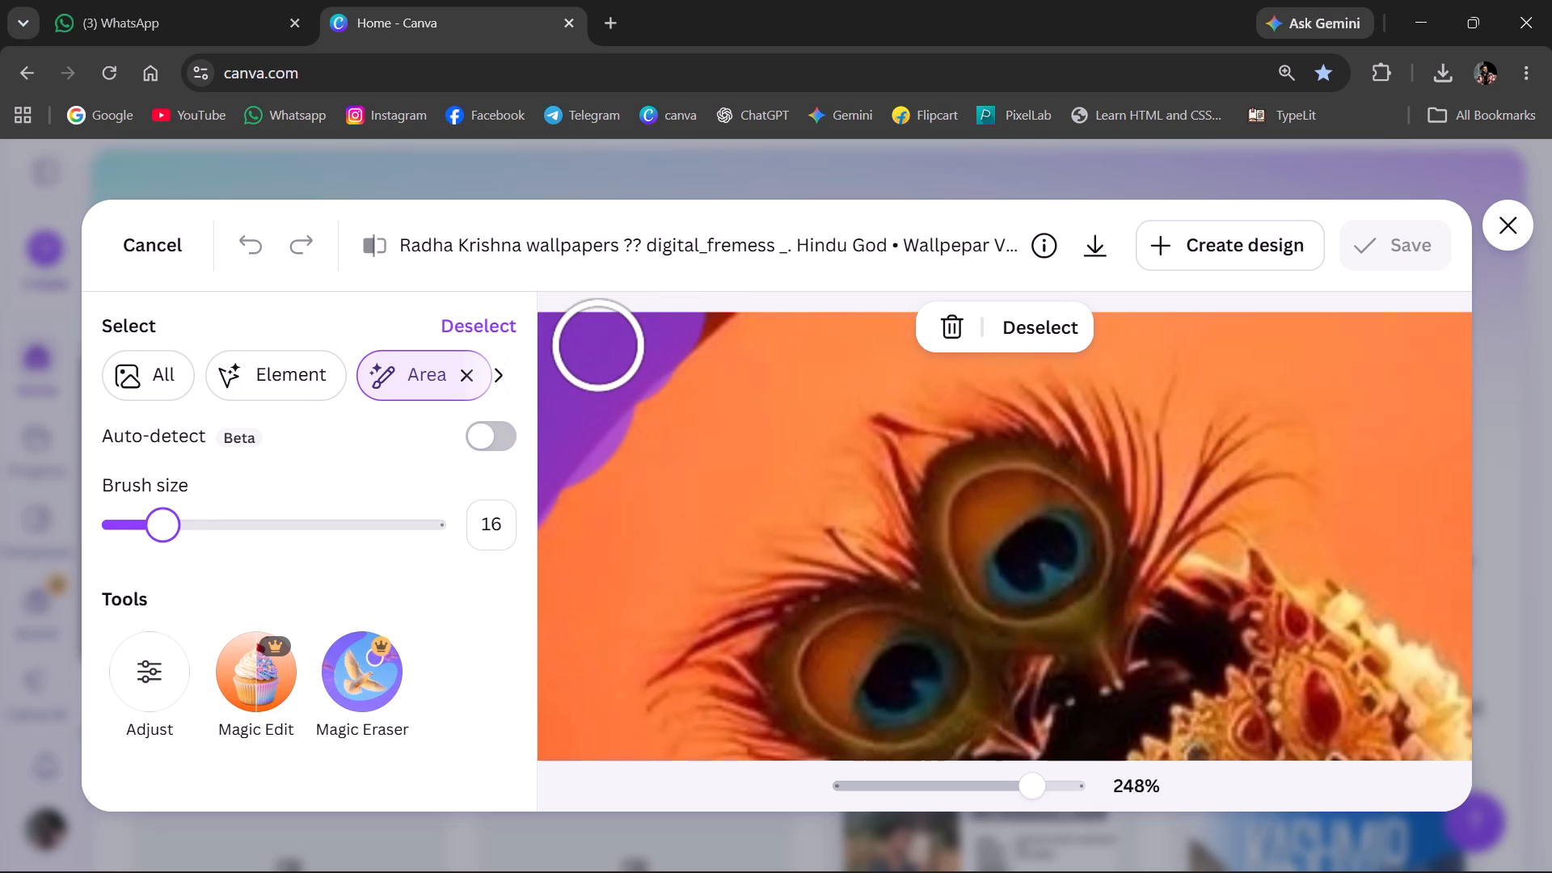
left_click(679, 310)
left_click(702, 300)
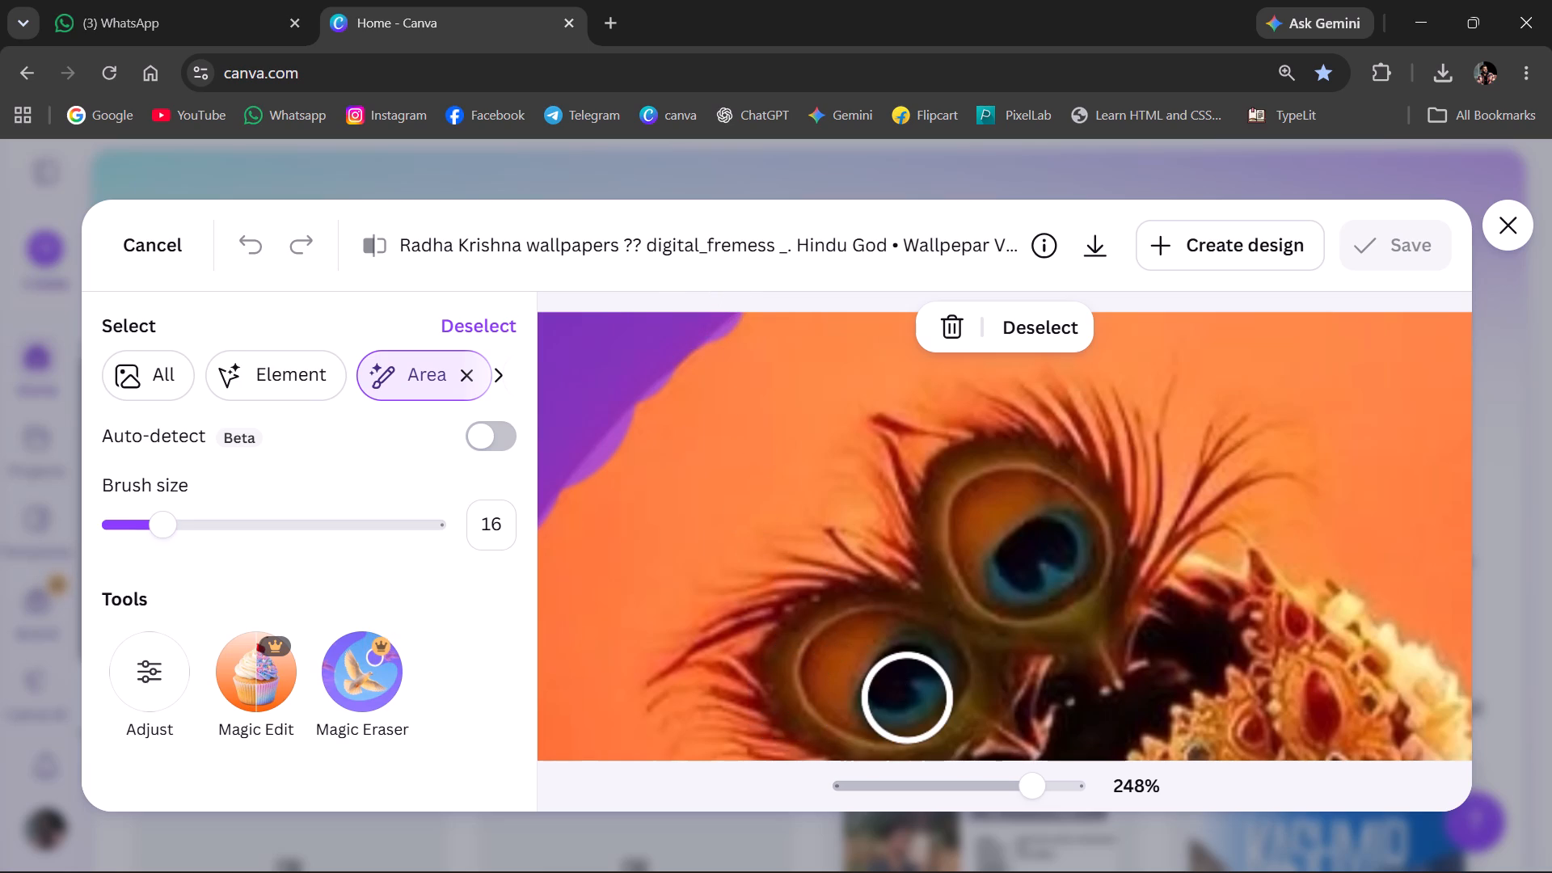
Cover the small leftover dark spot on the photo's top edge, left of the sun, with the size 16 brush.
scroll(903, 702, "down", 2, "ctrl")
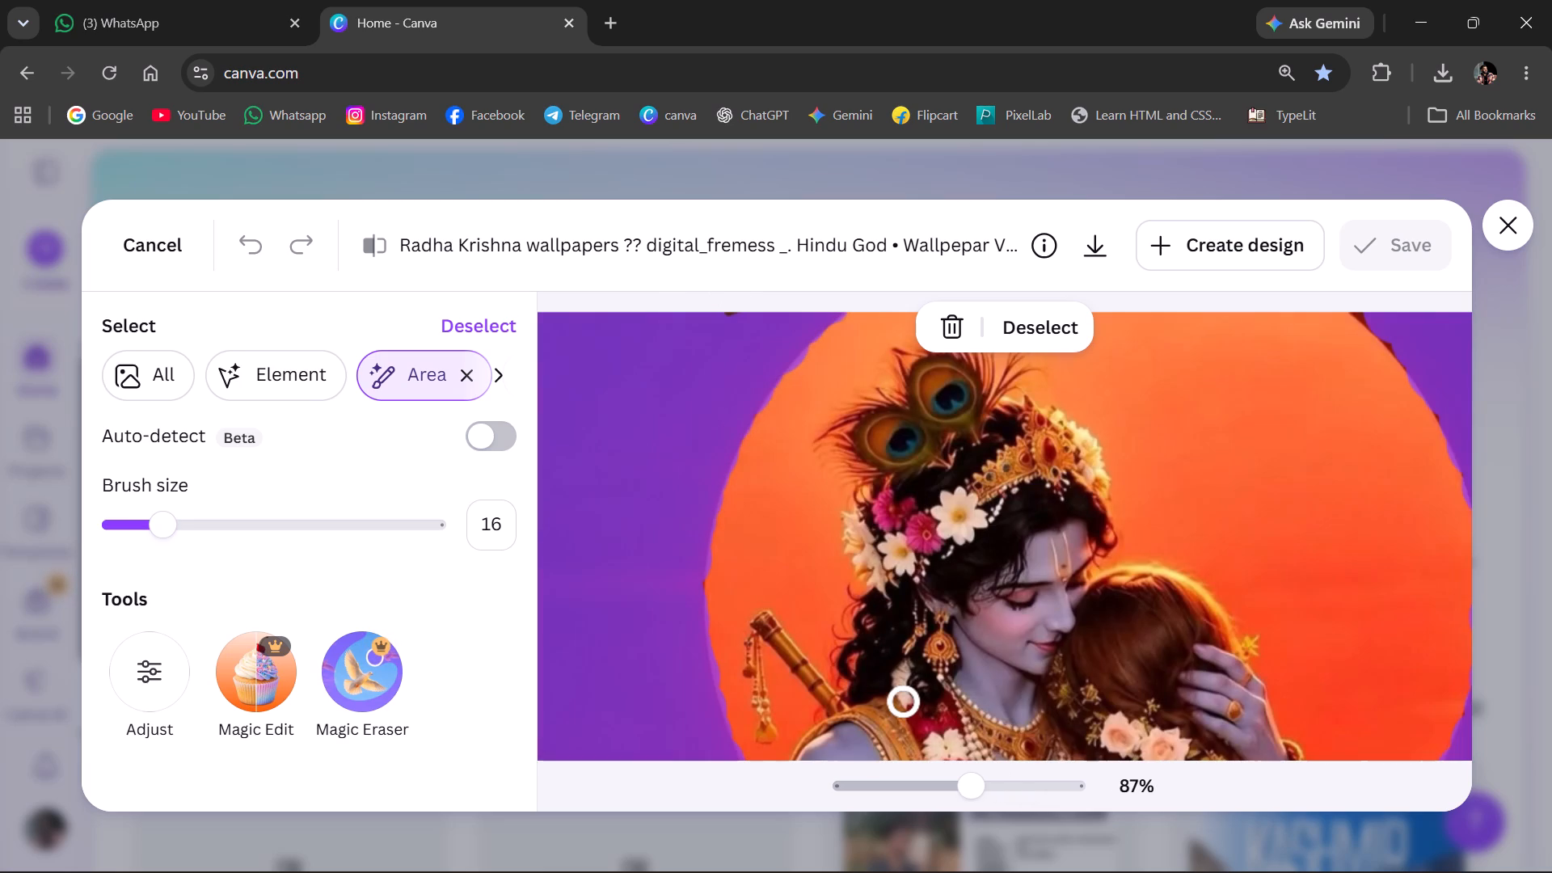
scroll(905, 700, "up", 1, "ctrl")
scroll(635, 578, "up", 5)
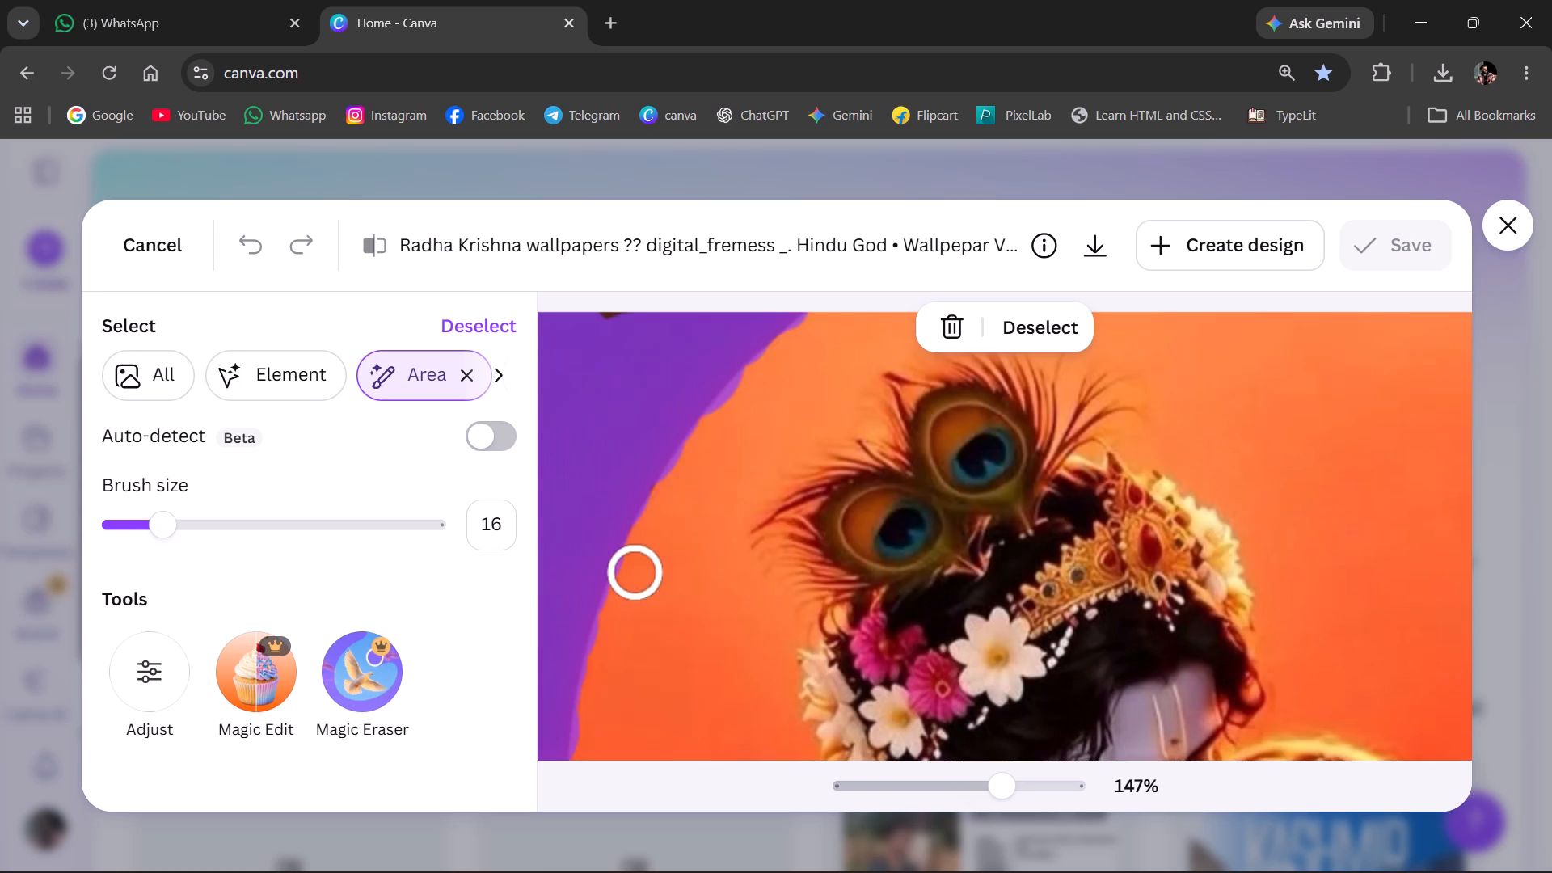
scroll(652, 593, "up", 4)
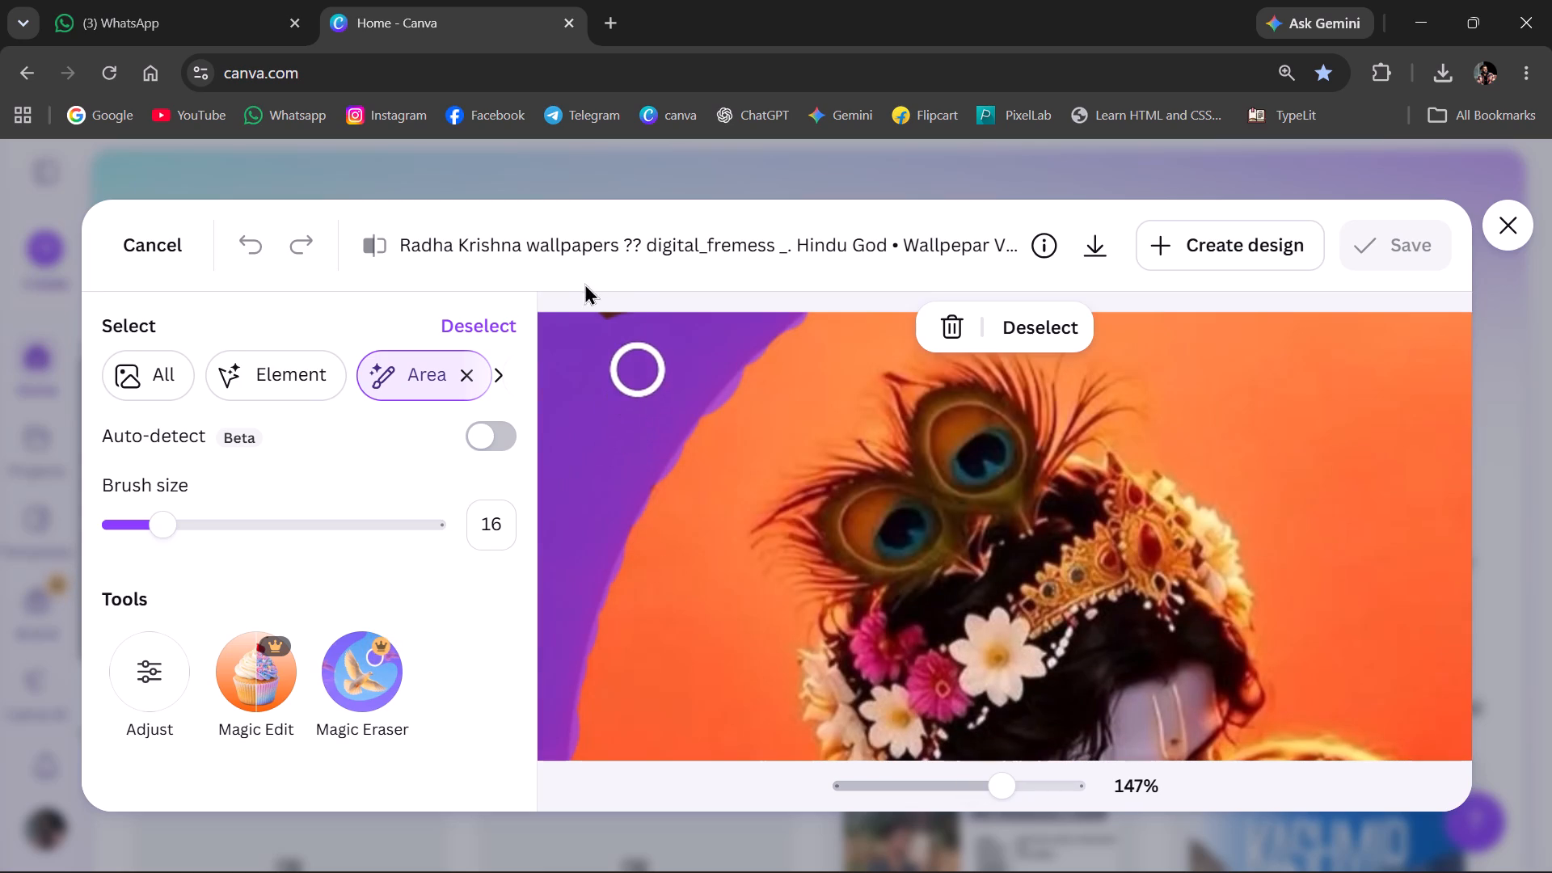
left_click(557, 261)
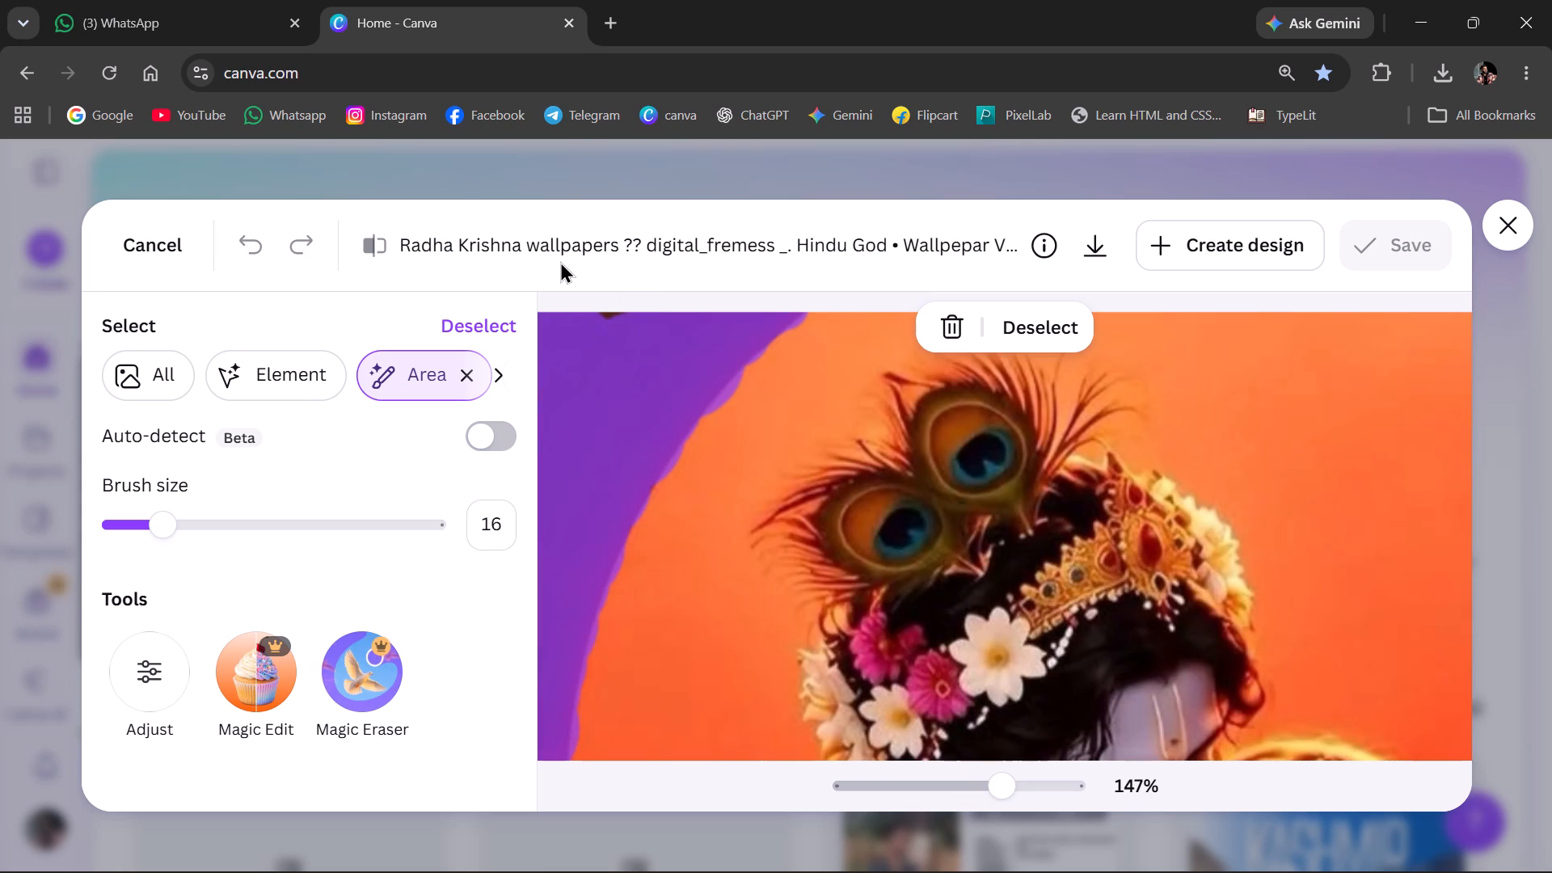
triple_click(611, 309)
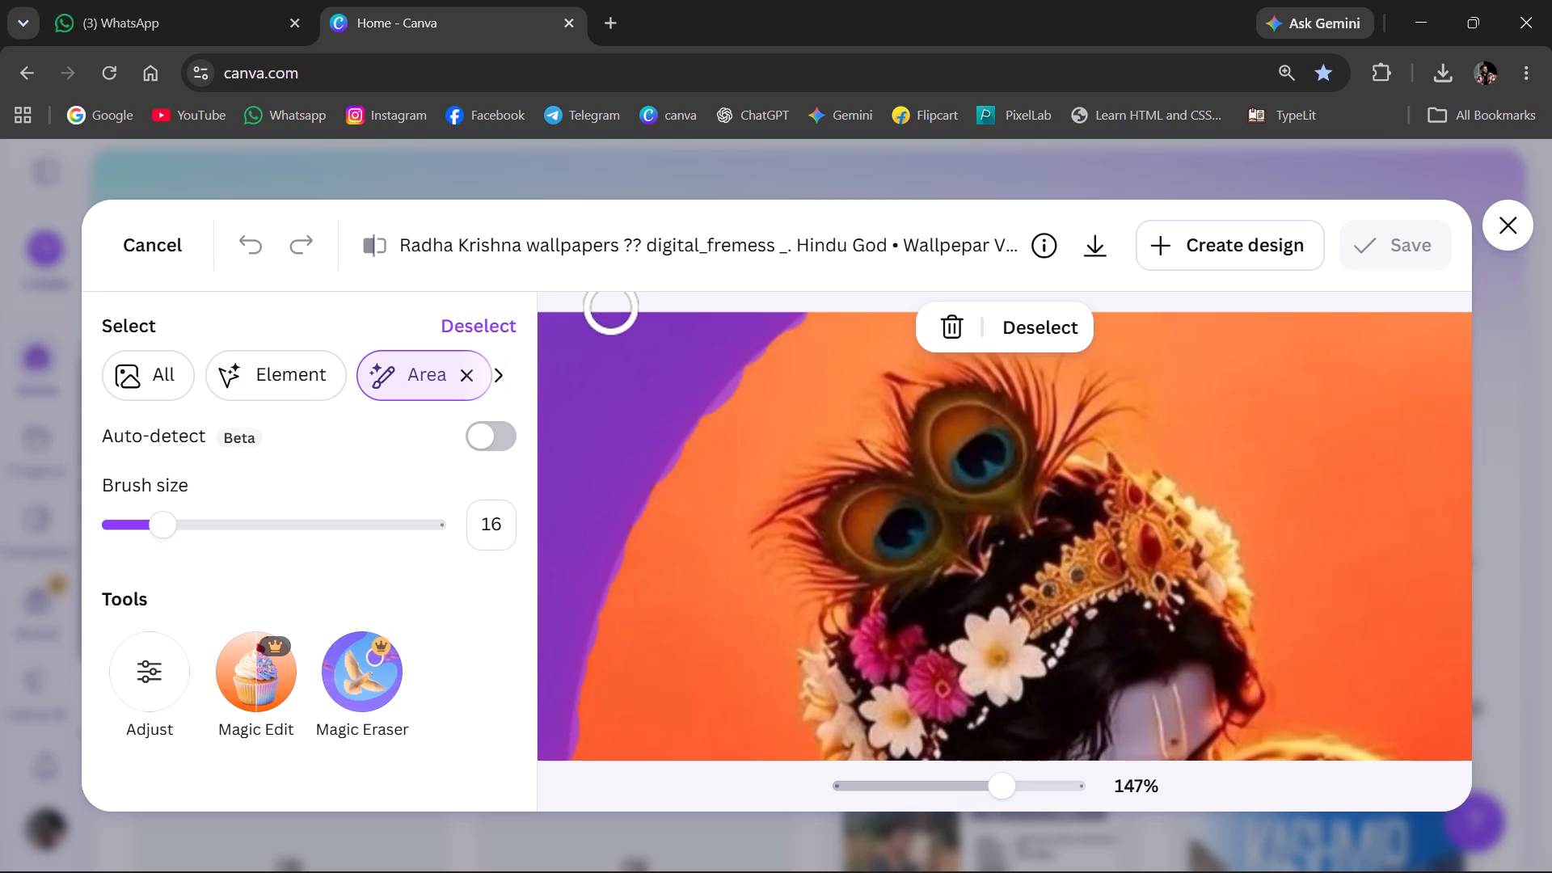
double_click(612, 310)
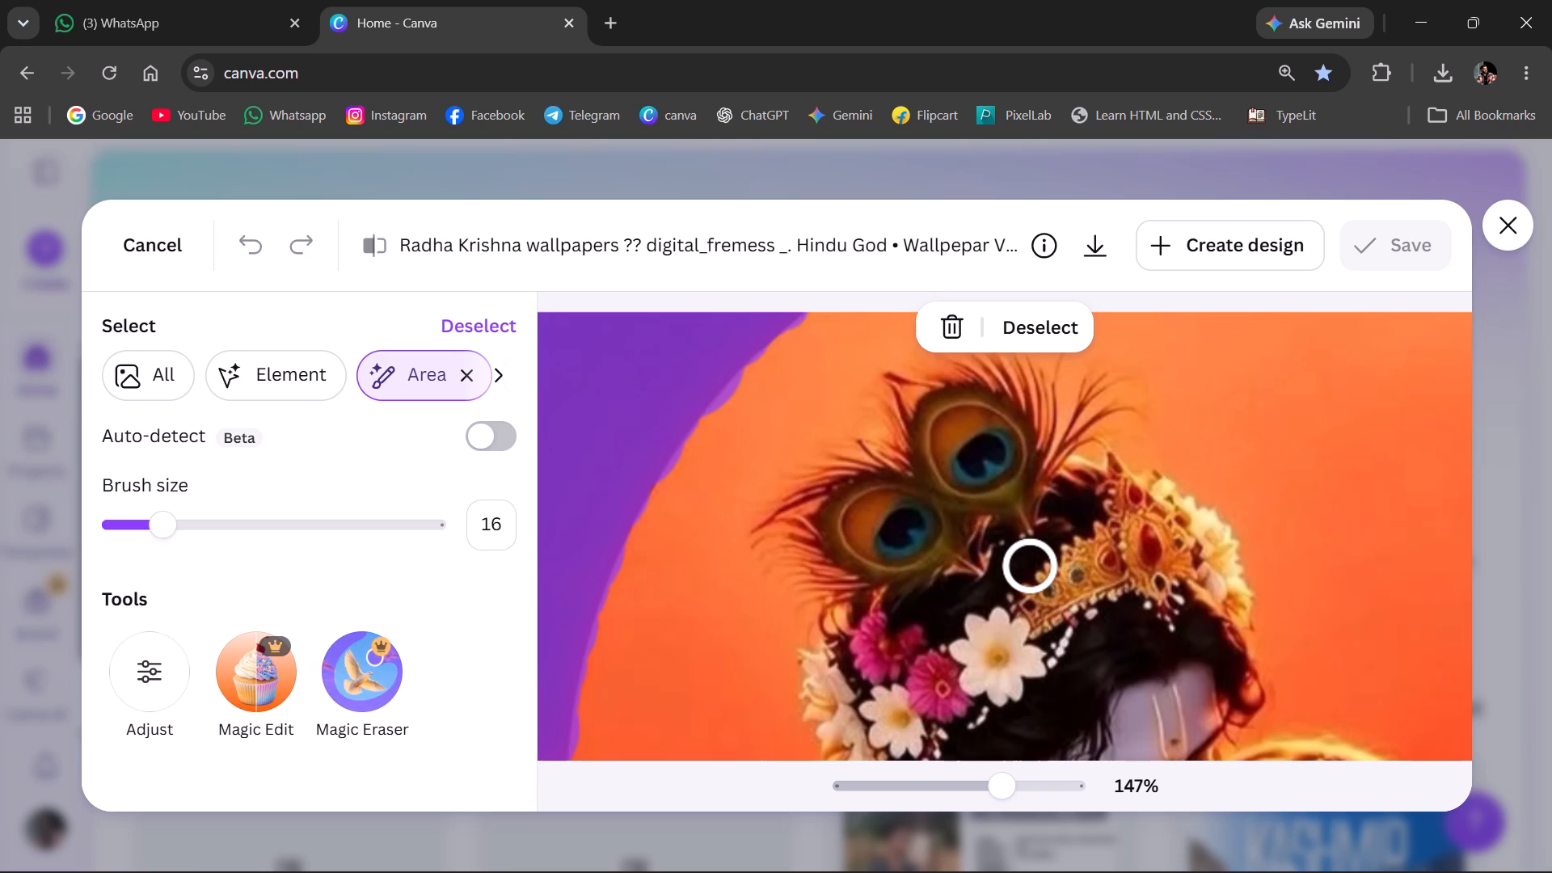
Examine the area selection's edge around the sun and the couple at 76% zoom for uncovered patches.
scroll(1031, 567, "up", 3)
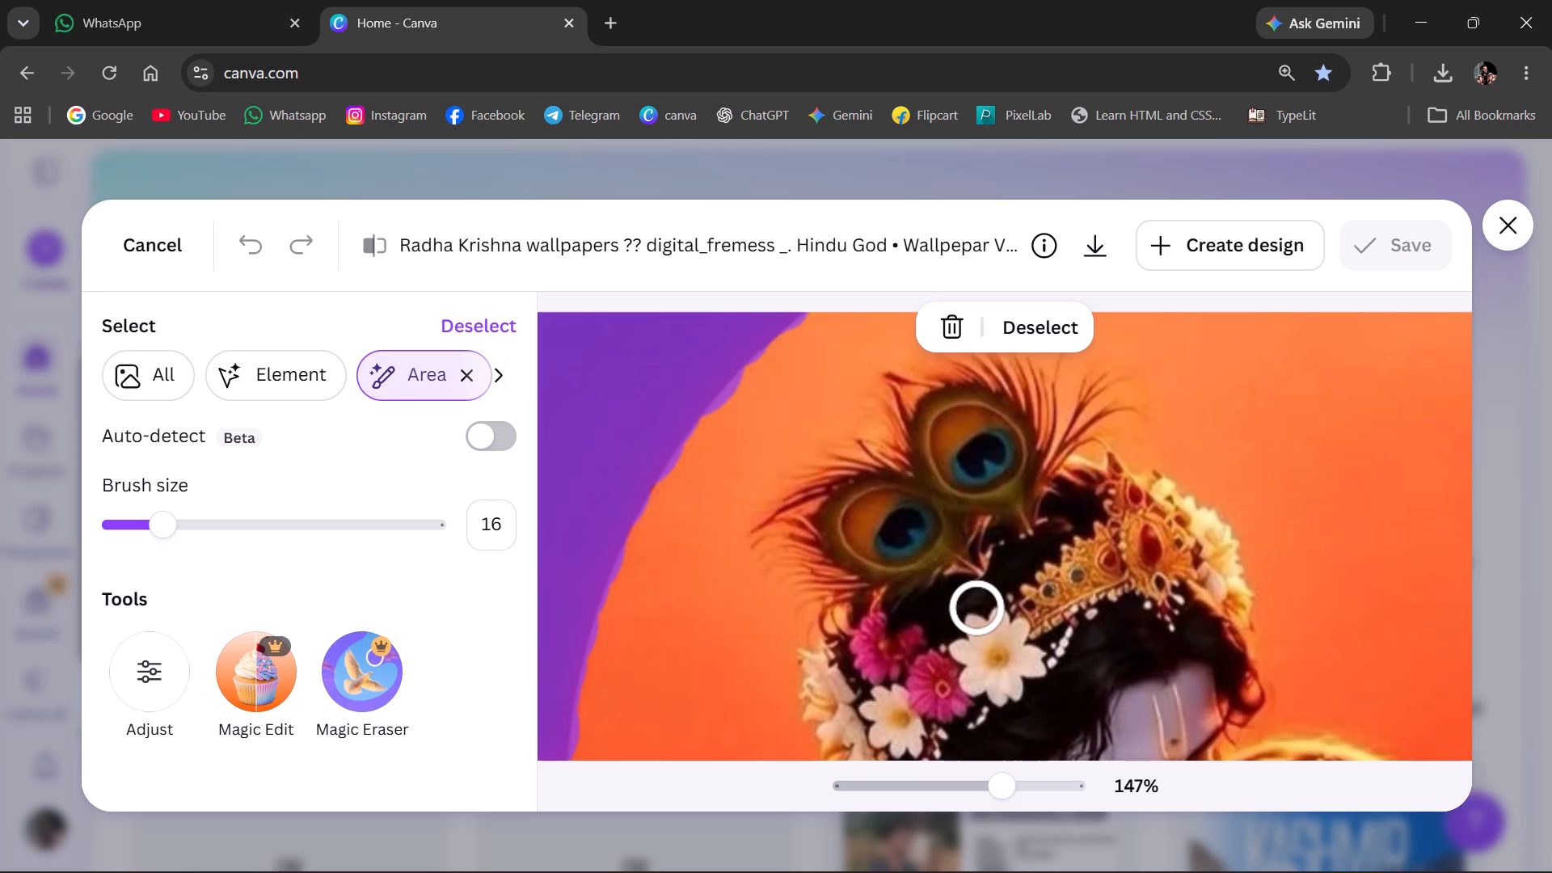
scroll(976, 603, "down", 2)
scroll(972, 597, "up", 5)
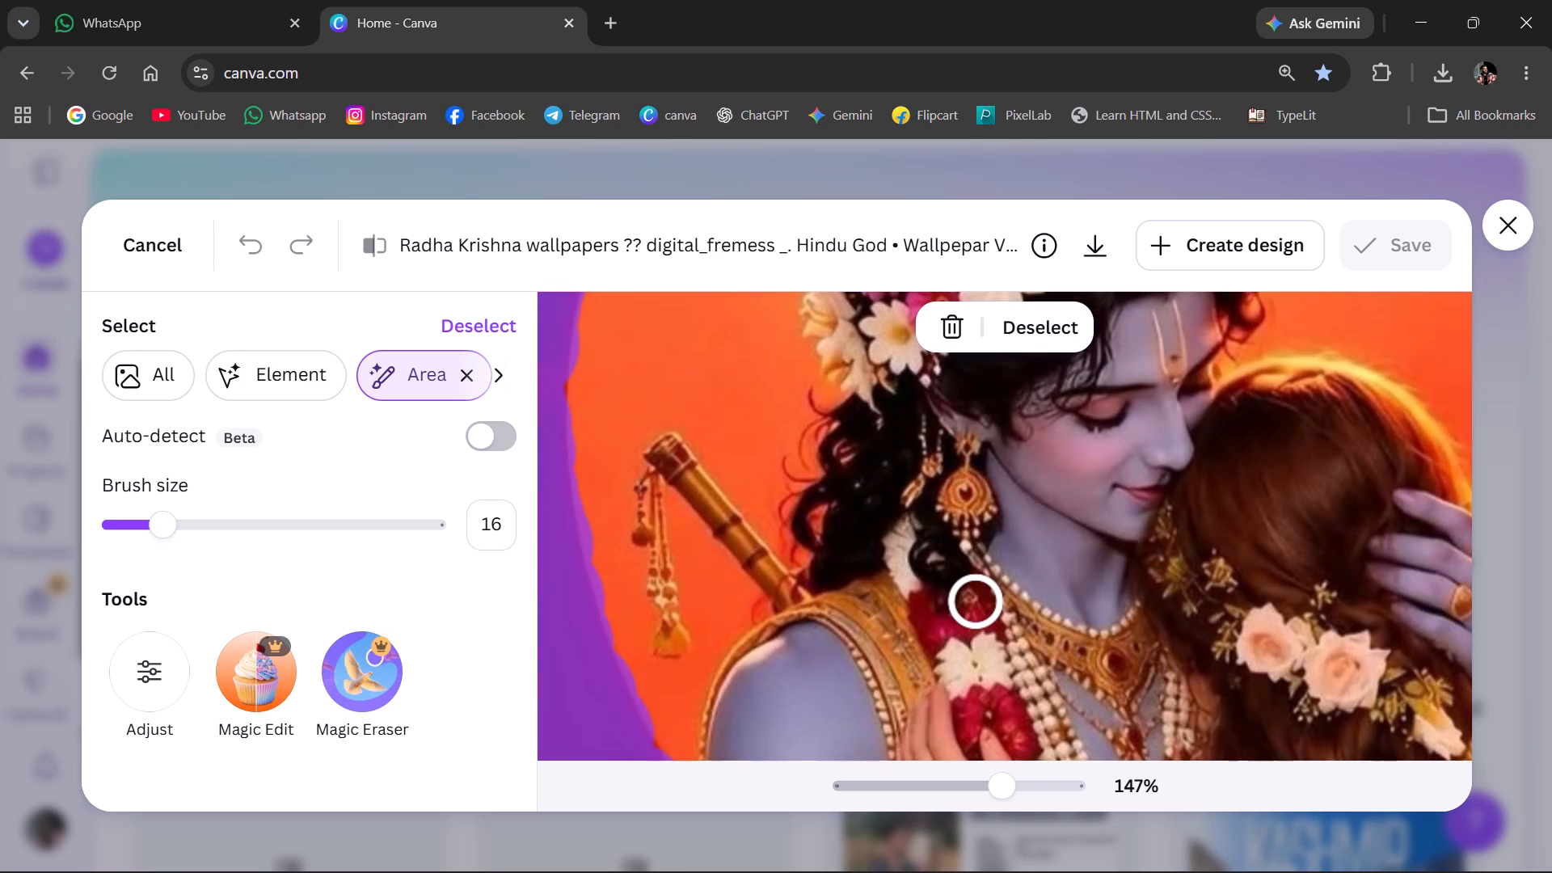
scroll(975, 605, "up", 5)
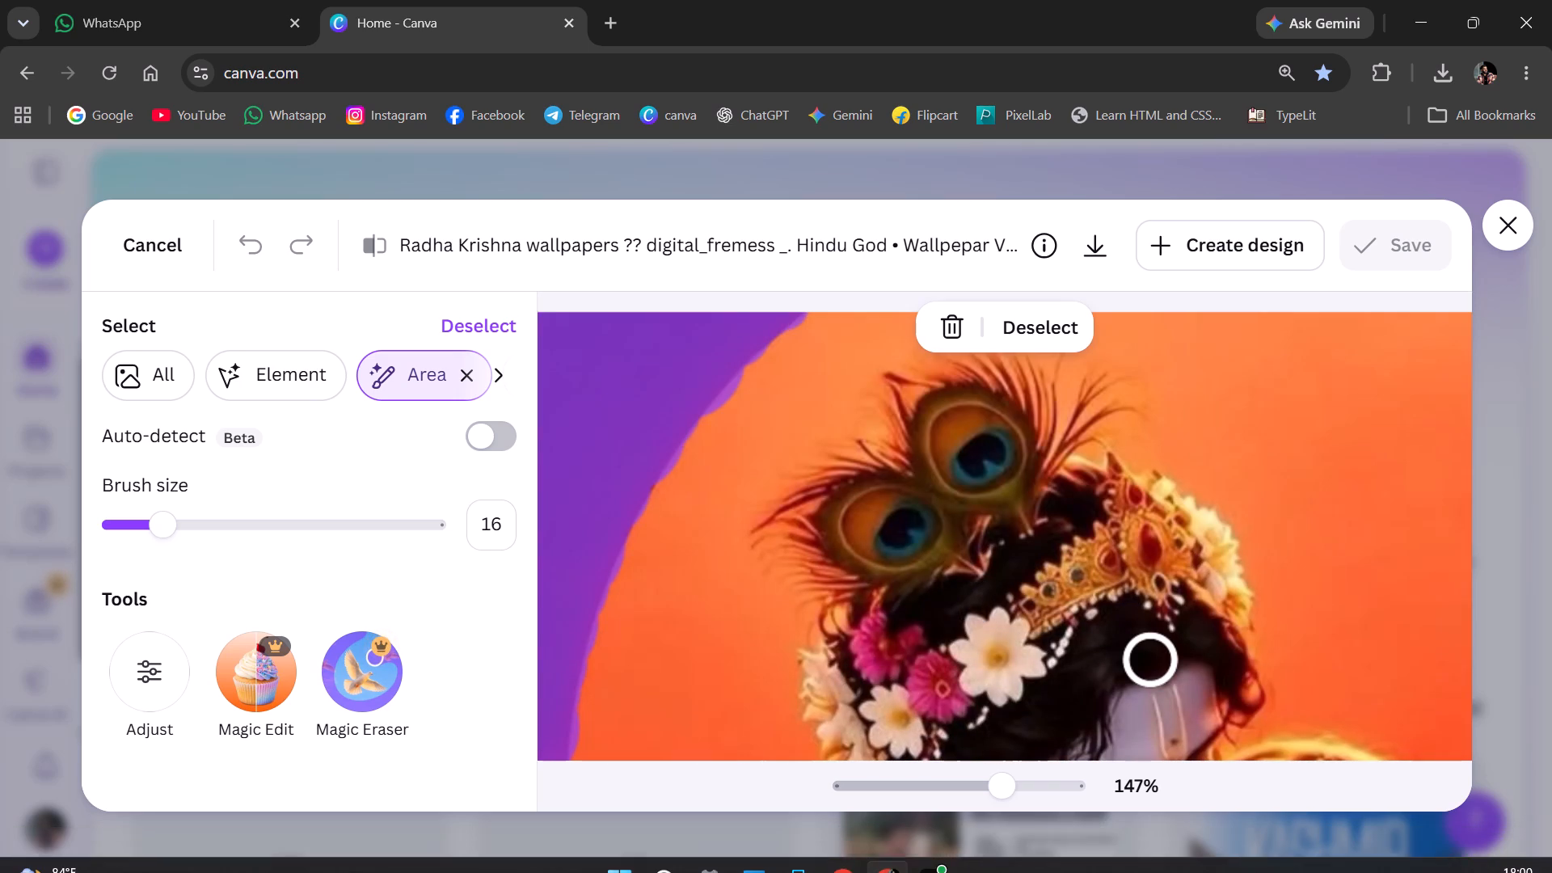
left_click(899, 791)
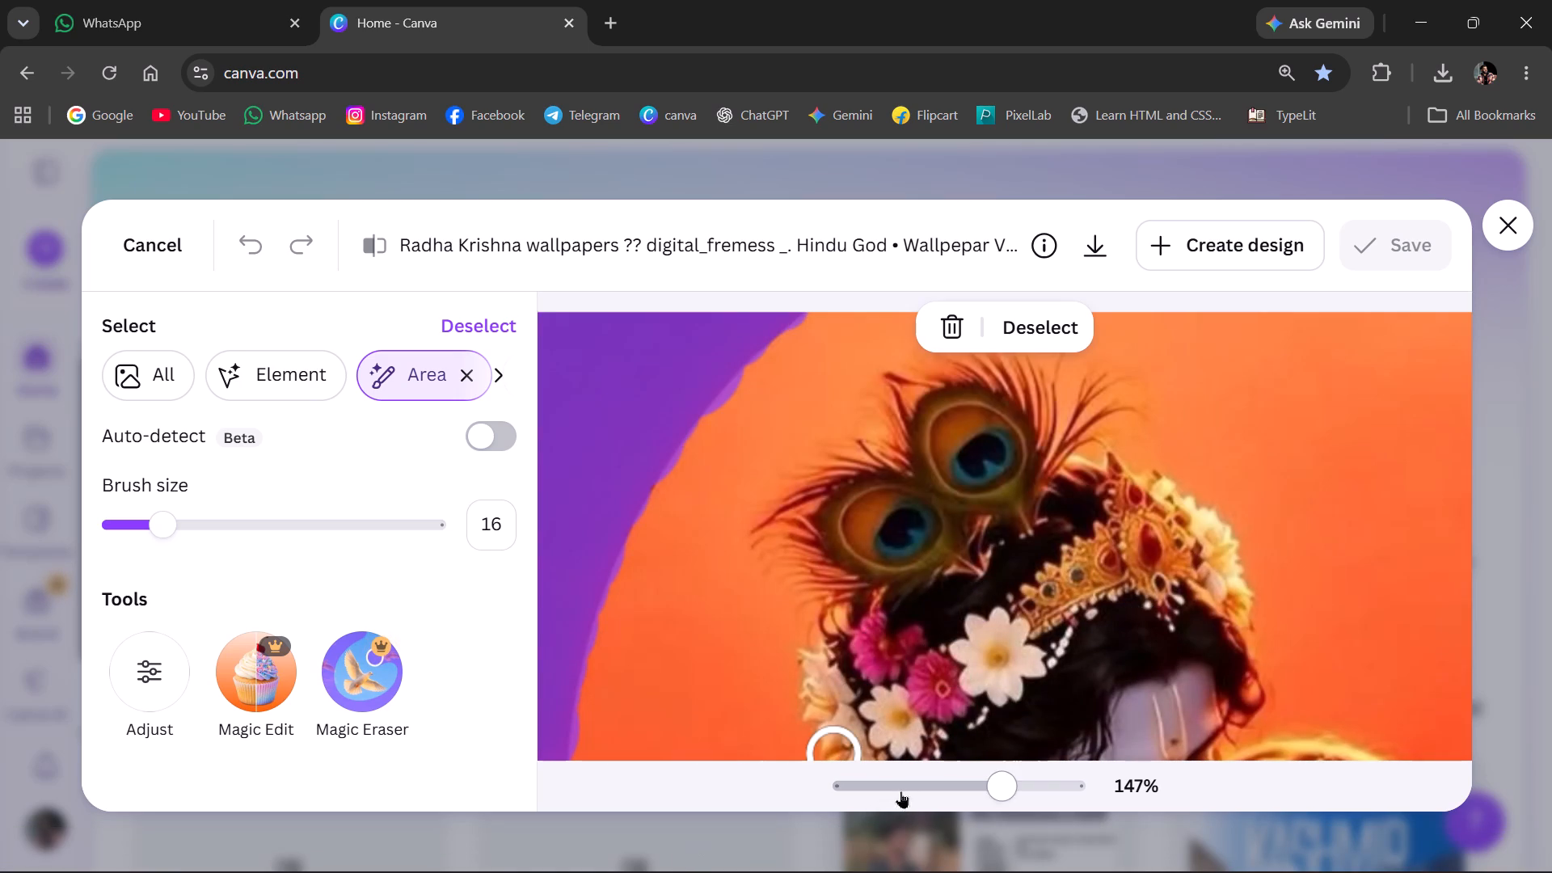
left_click(964, 789)
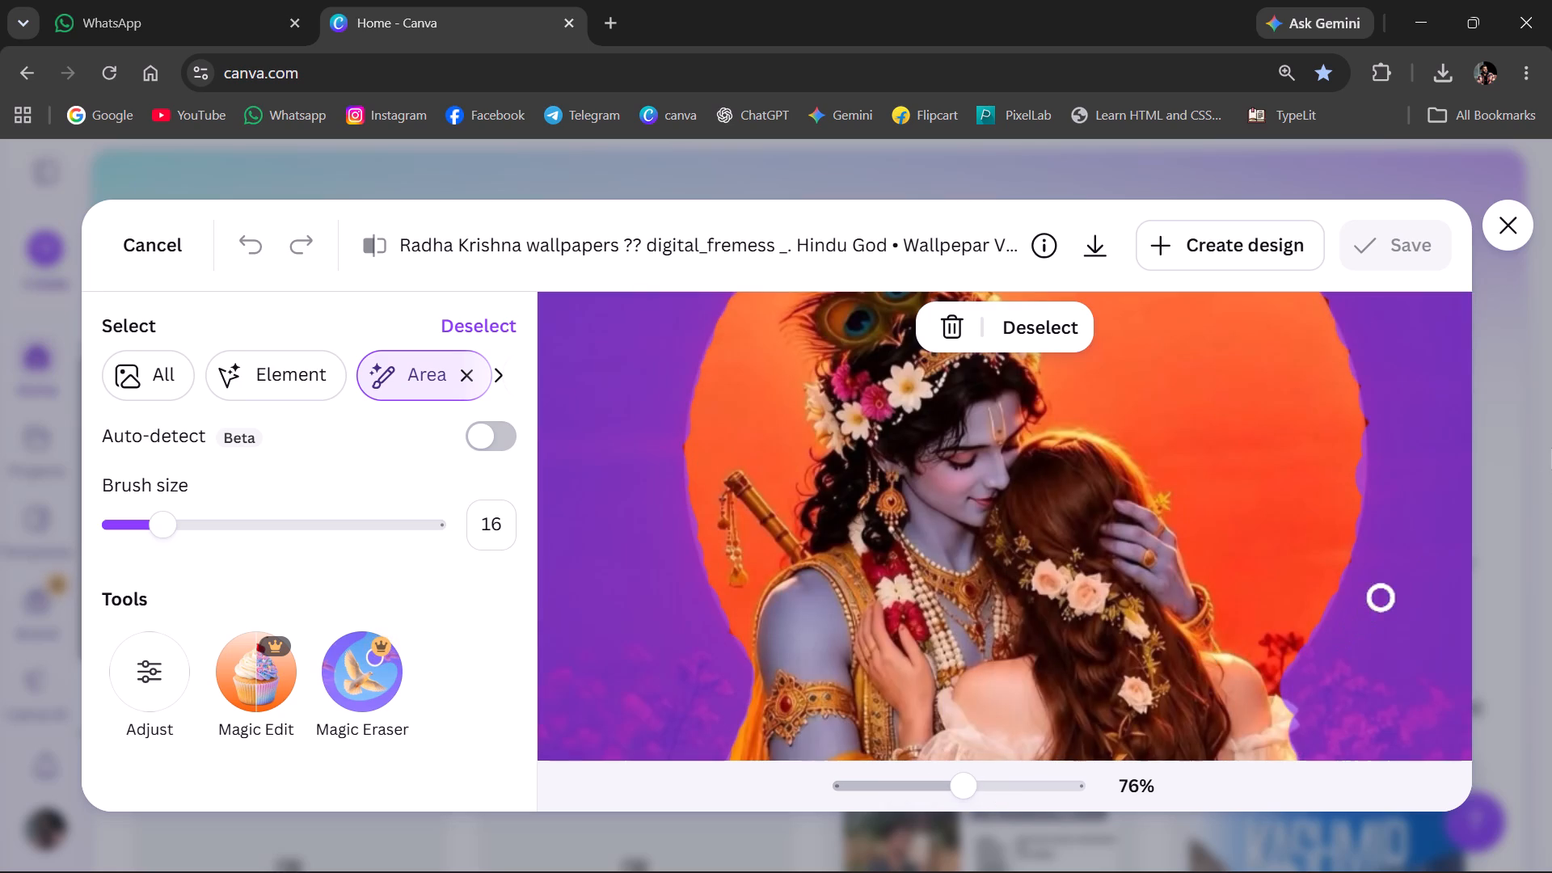
scroll(1551, 447, "up", 4)
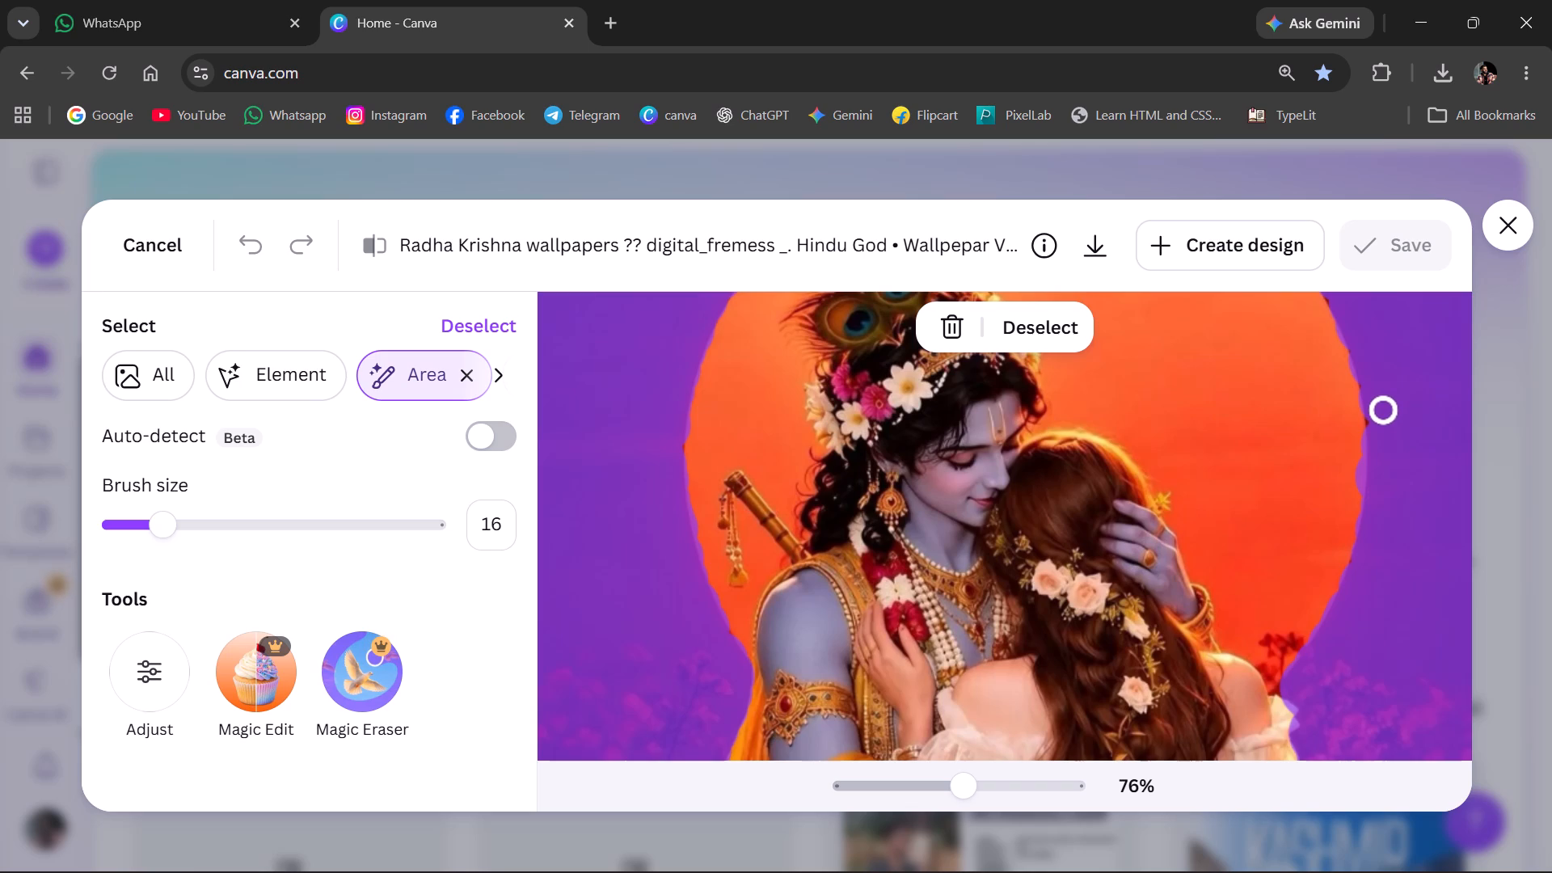
left_click(1380, 432)
scroll(696, 609, "up", 4)
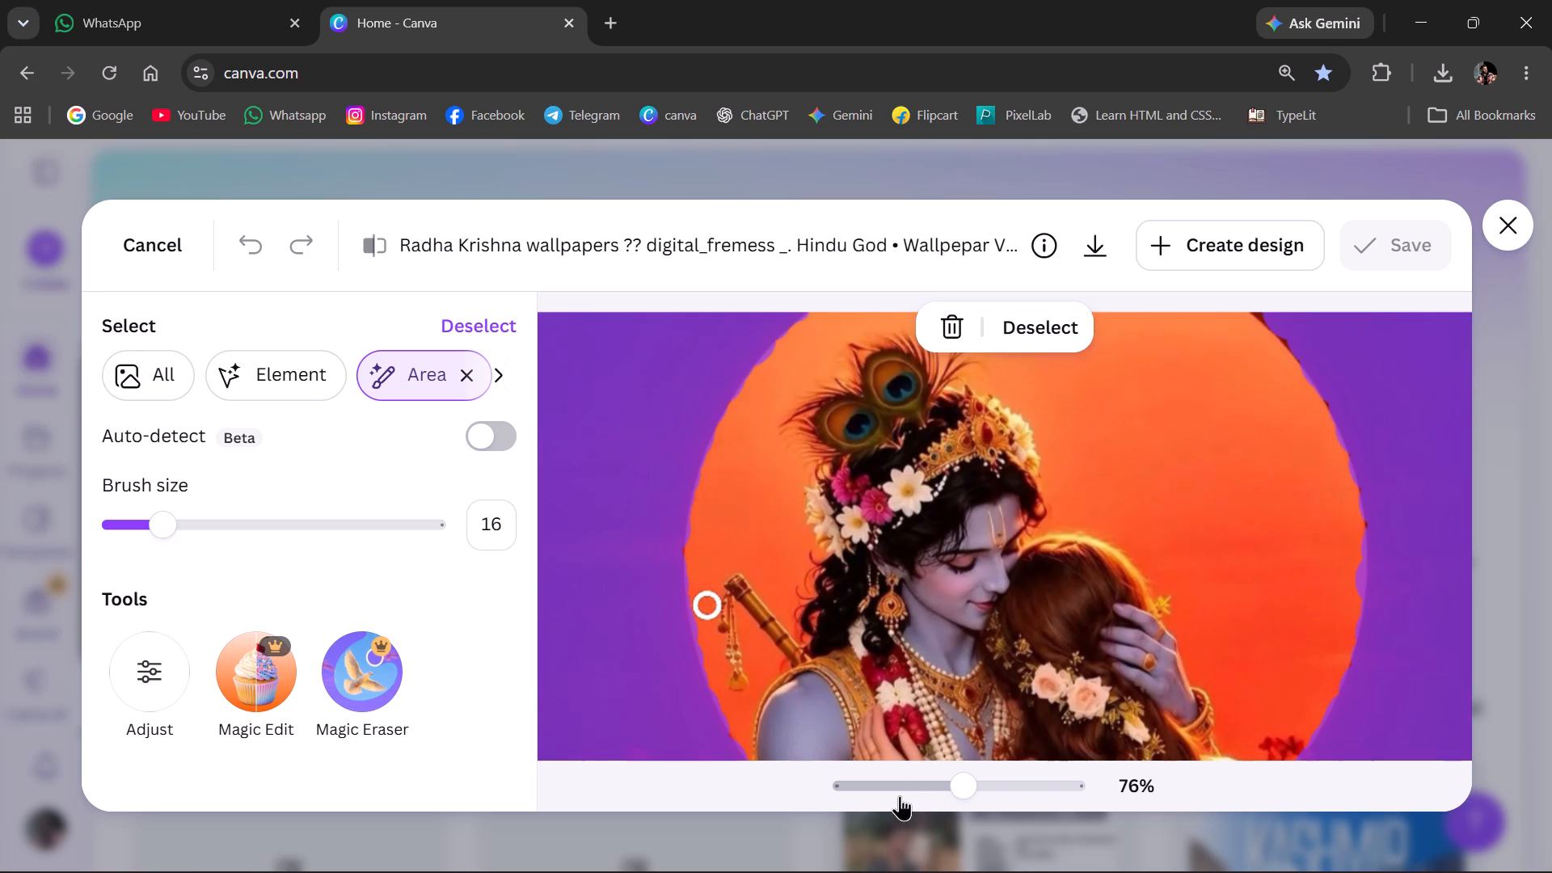
Cover the small dark spots left along the sun's right edge with the size 16 brush at 190% zoom.
left_click(1018, 791)
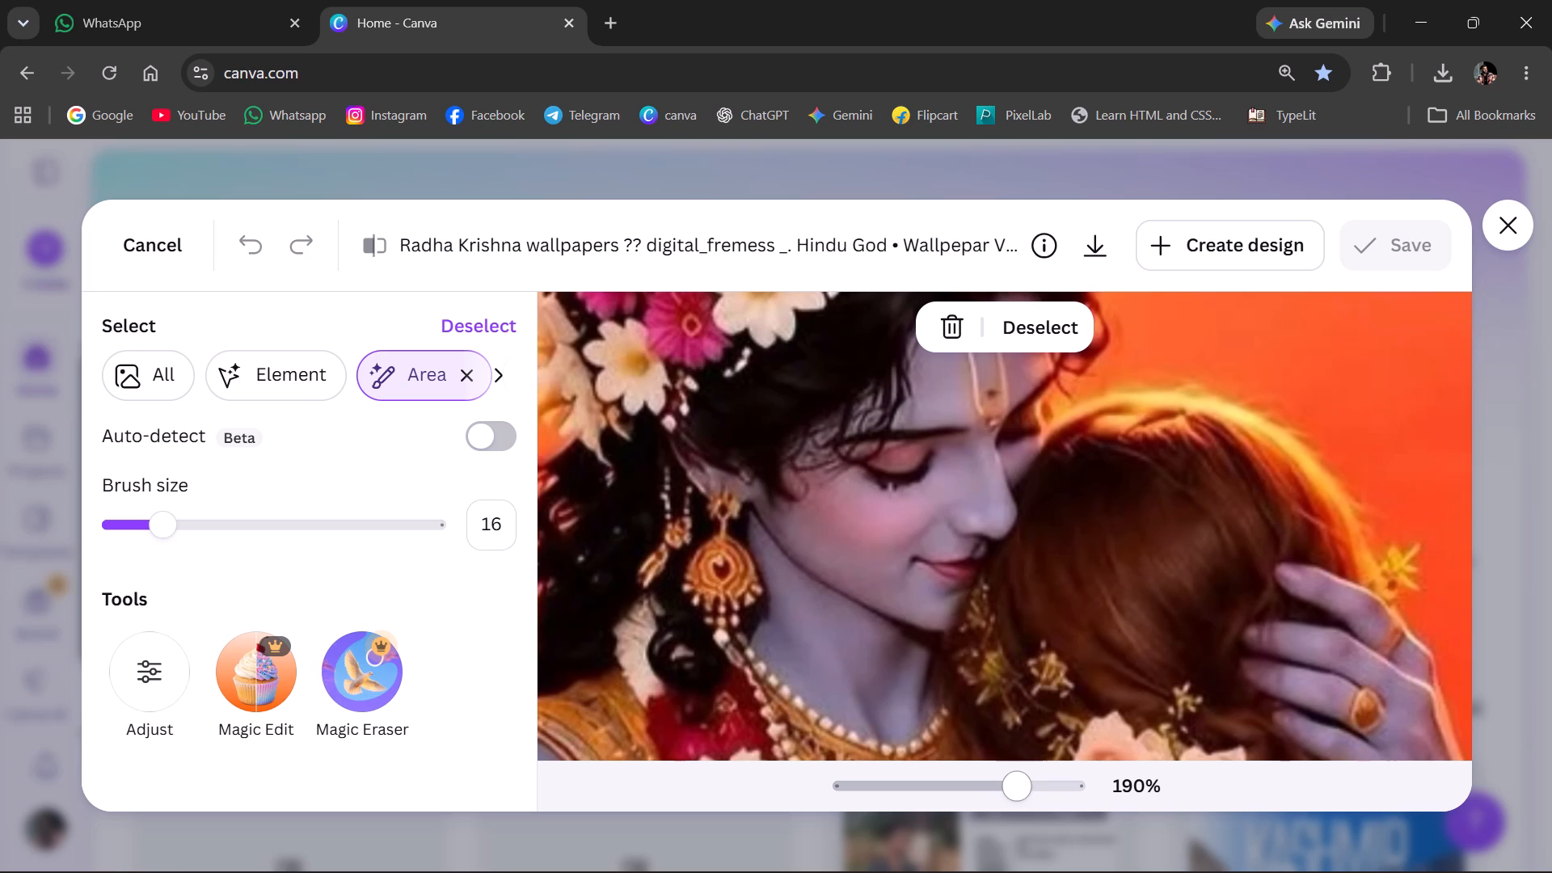
key("Right")
key("Right")
key("Right")
key("Right")
key("Right")
key("Right")
key("Right")
key("Right")
key("Right")
key("Right")
key("Right")
key("Right")
key("Right")
key("Right")
key("Right")
key("Right")
key("Right")
key("Right")
key("Right")
key("Right")
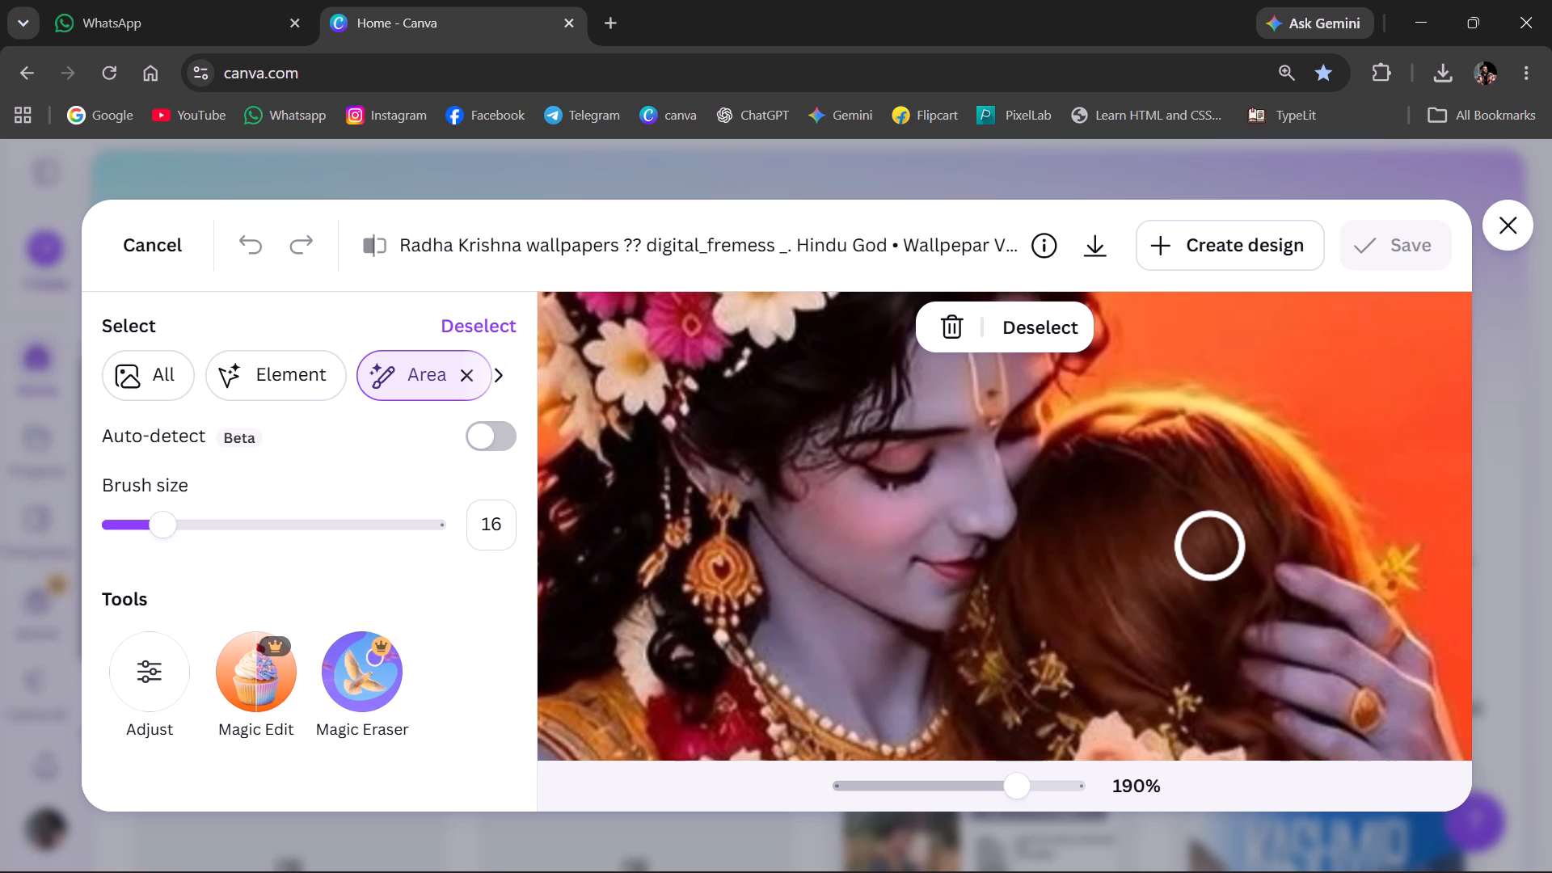
right_click_drag(1294, 441, 346, 619)
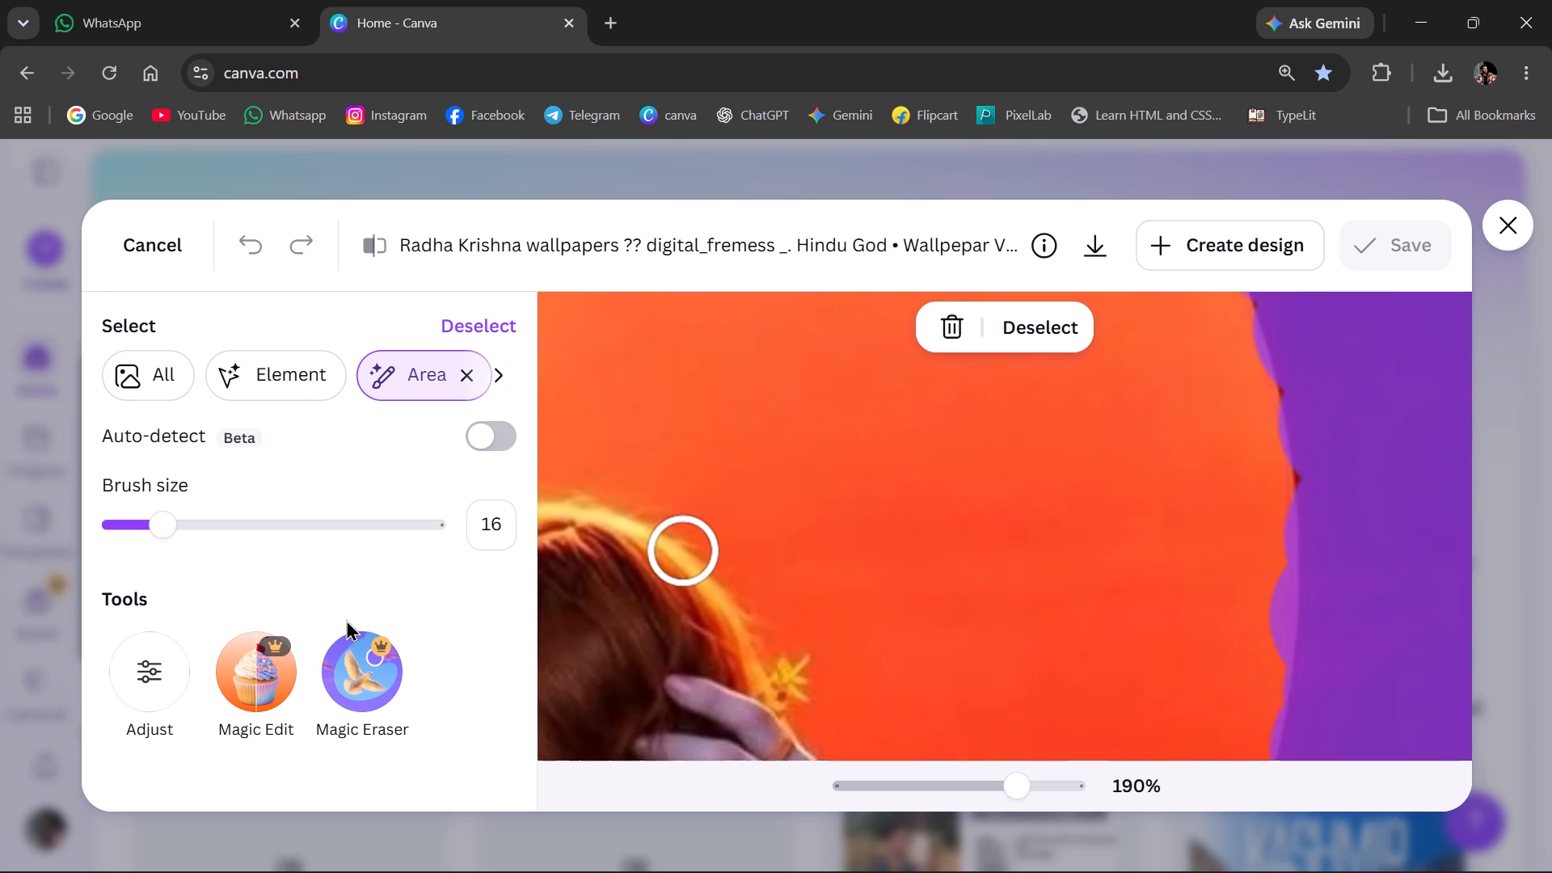
right_click_drag(346, 619, 312, 626)
left_click(1097, 502)
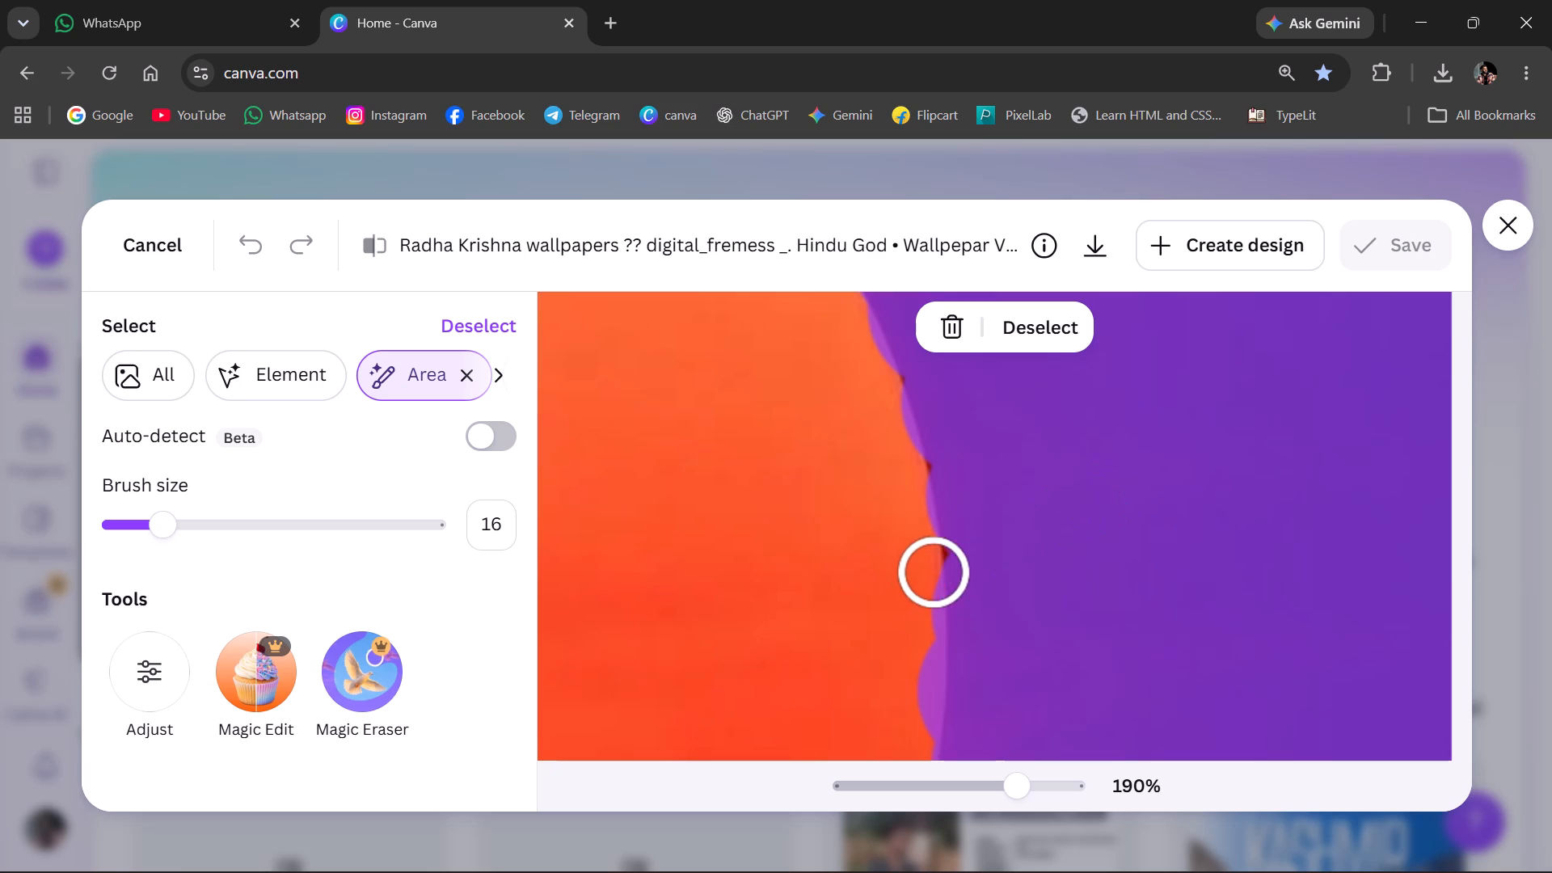
left_click(985, 548)
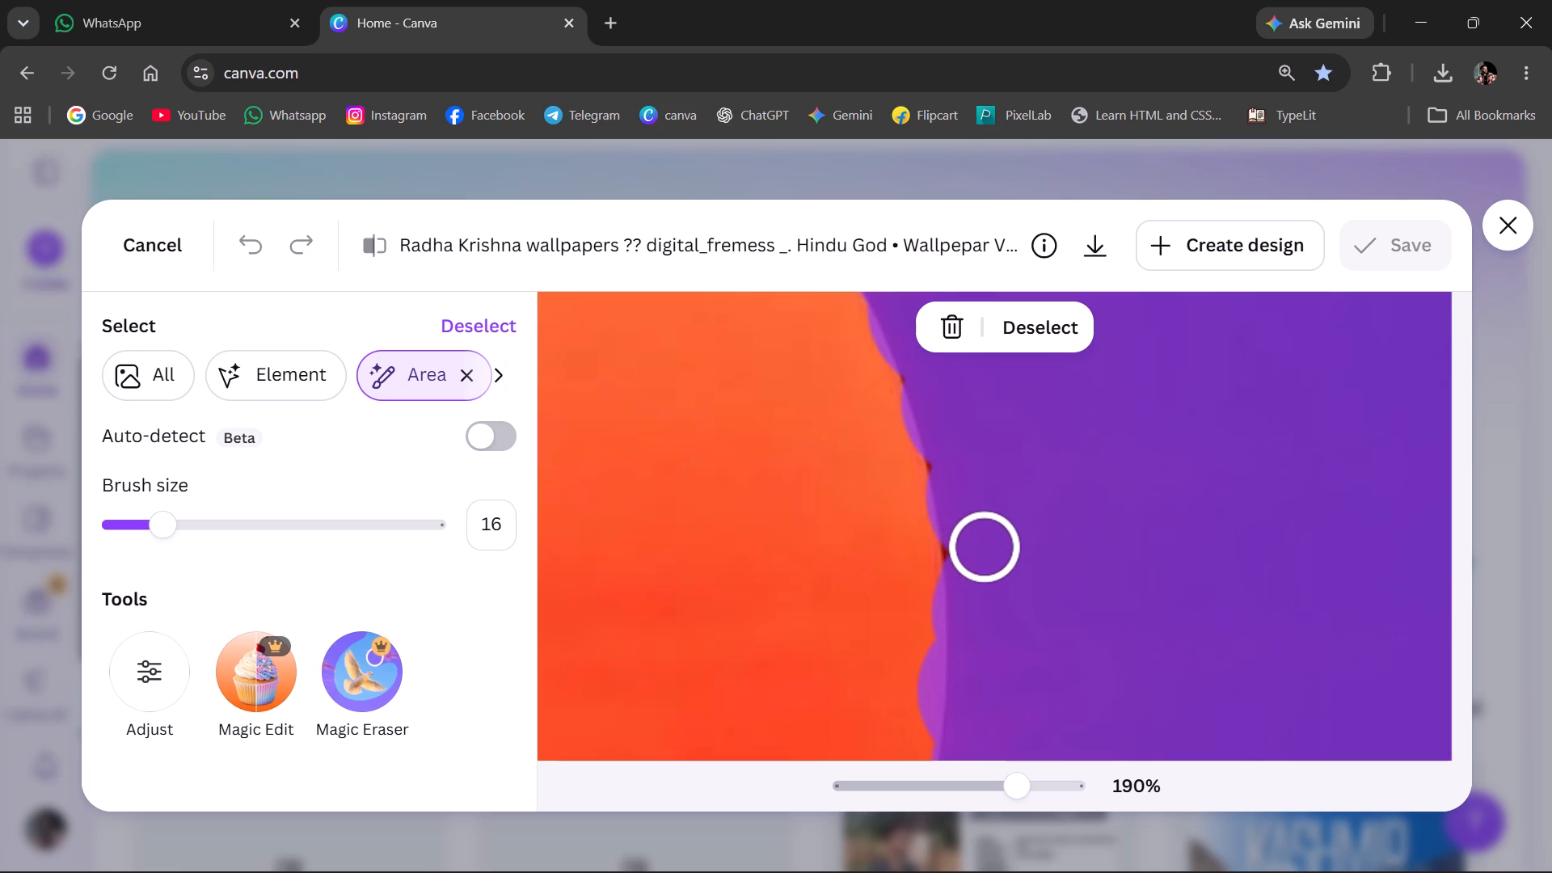
left_click(974, 549)
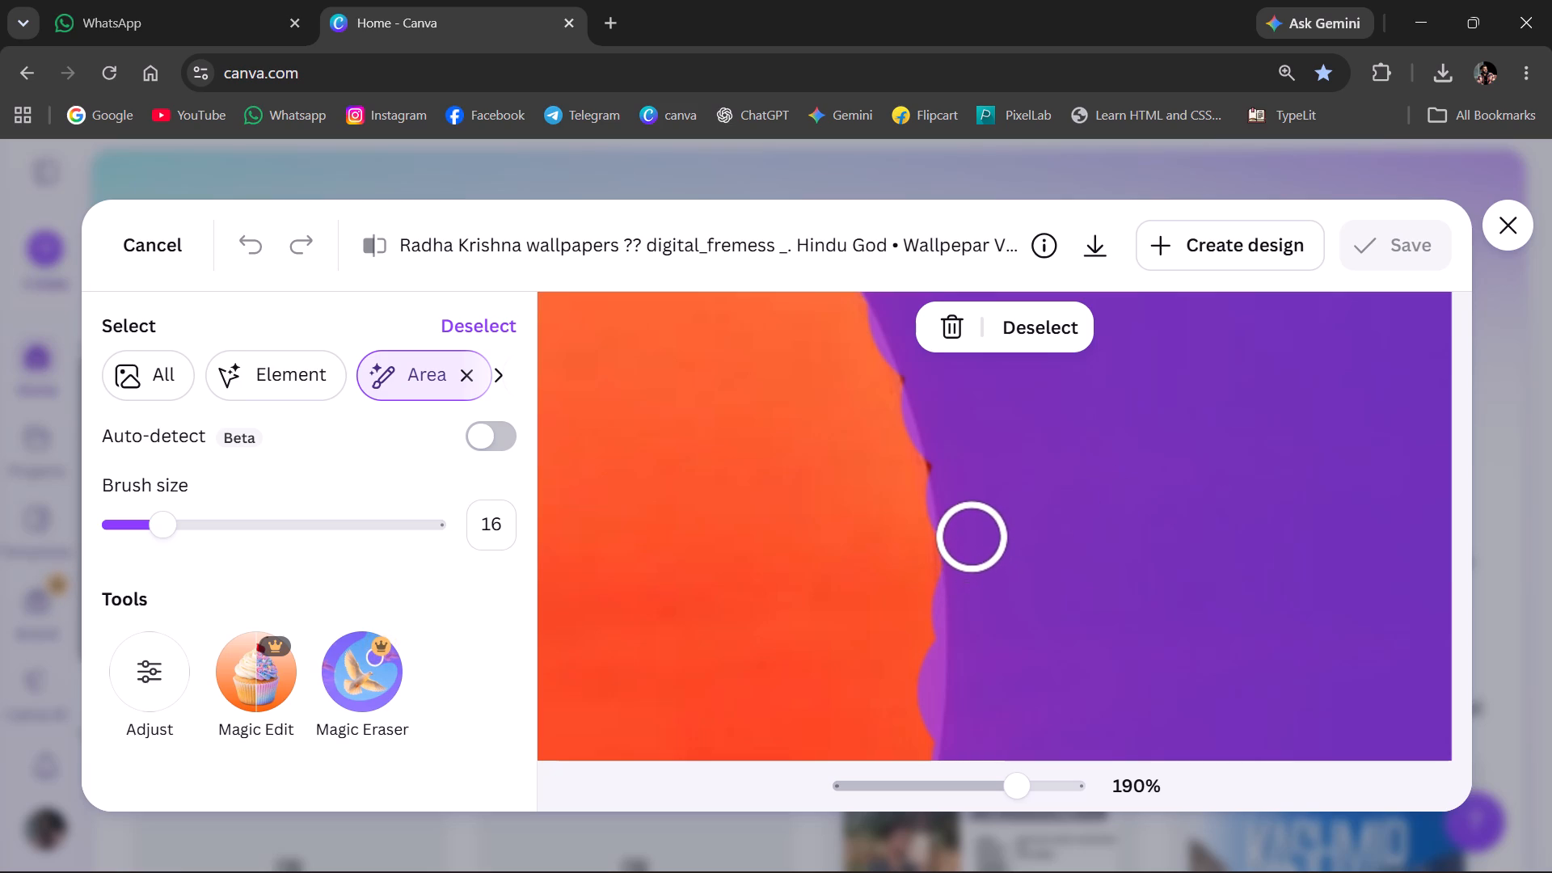
left_click(964, 461)
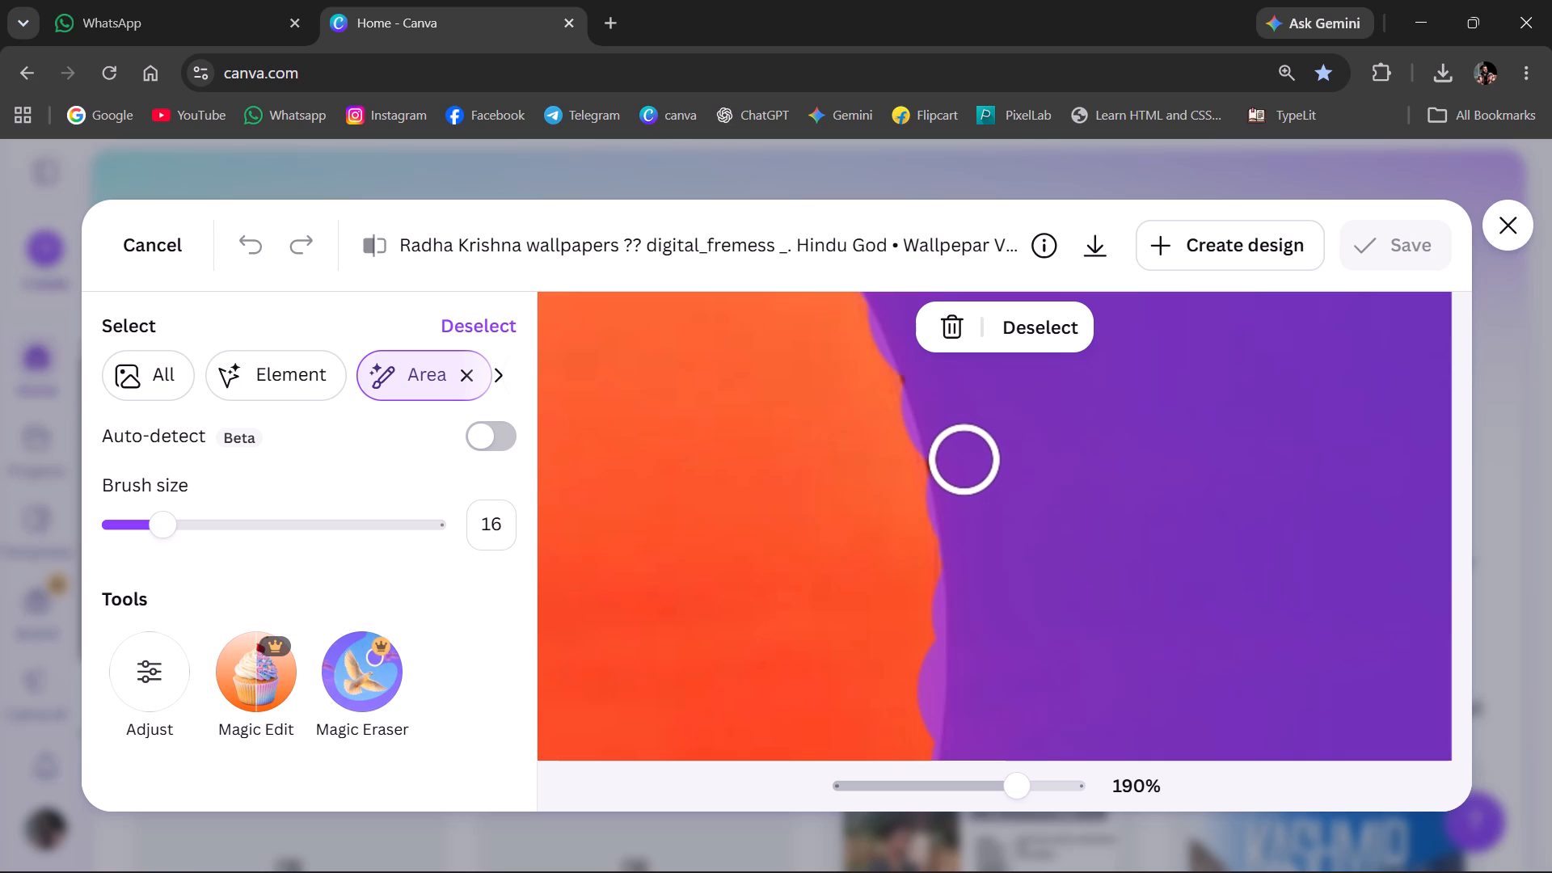
left_click(962, 461)
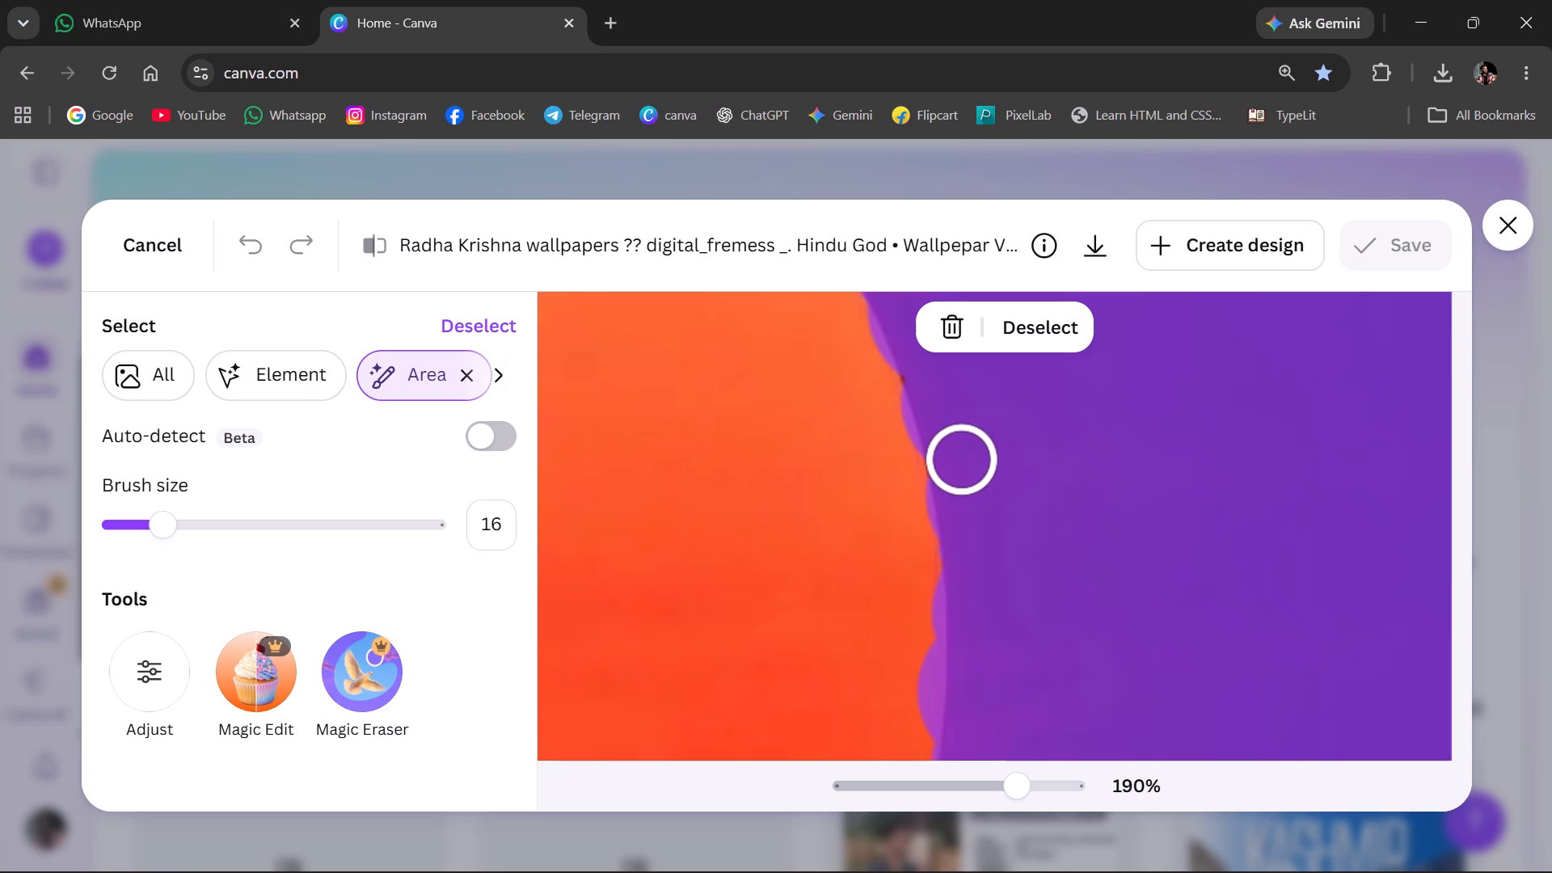
left_click(956, 461)
Cover the leftover dark slivers along the sun's upper-right curve, up to the photo's top edge, with the size 16 brush.
scroll(956, 461, "up", 2)
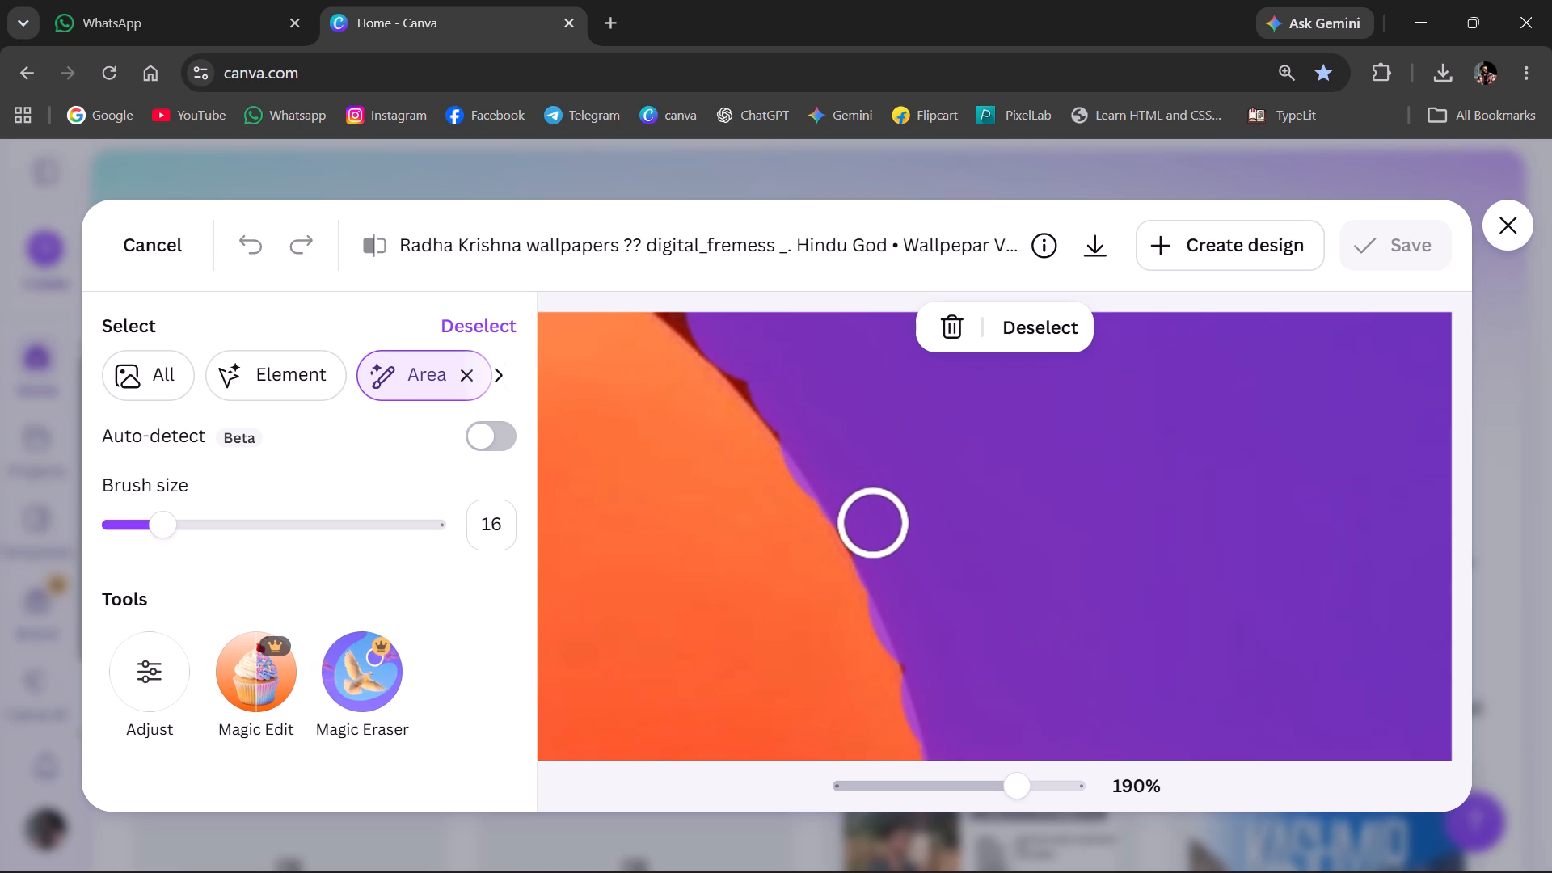
left_click(870, 533)
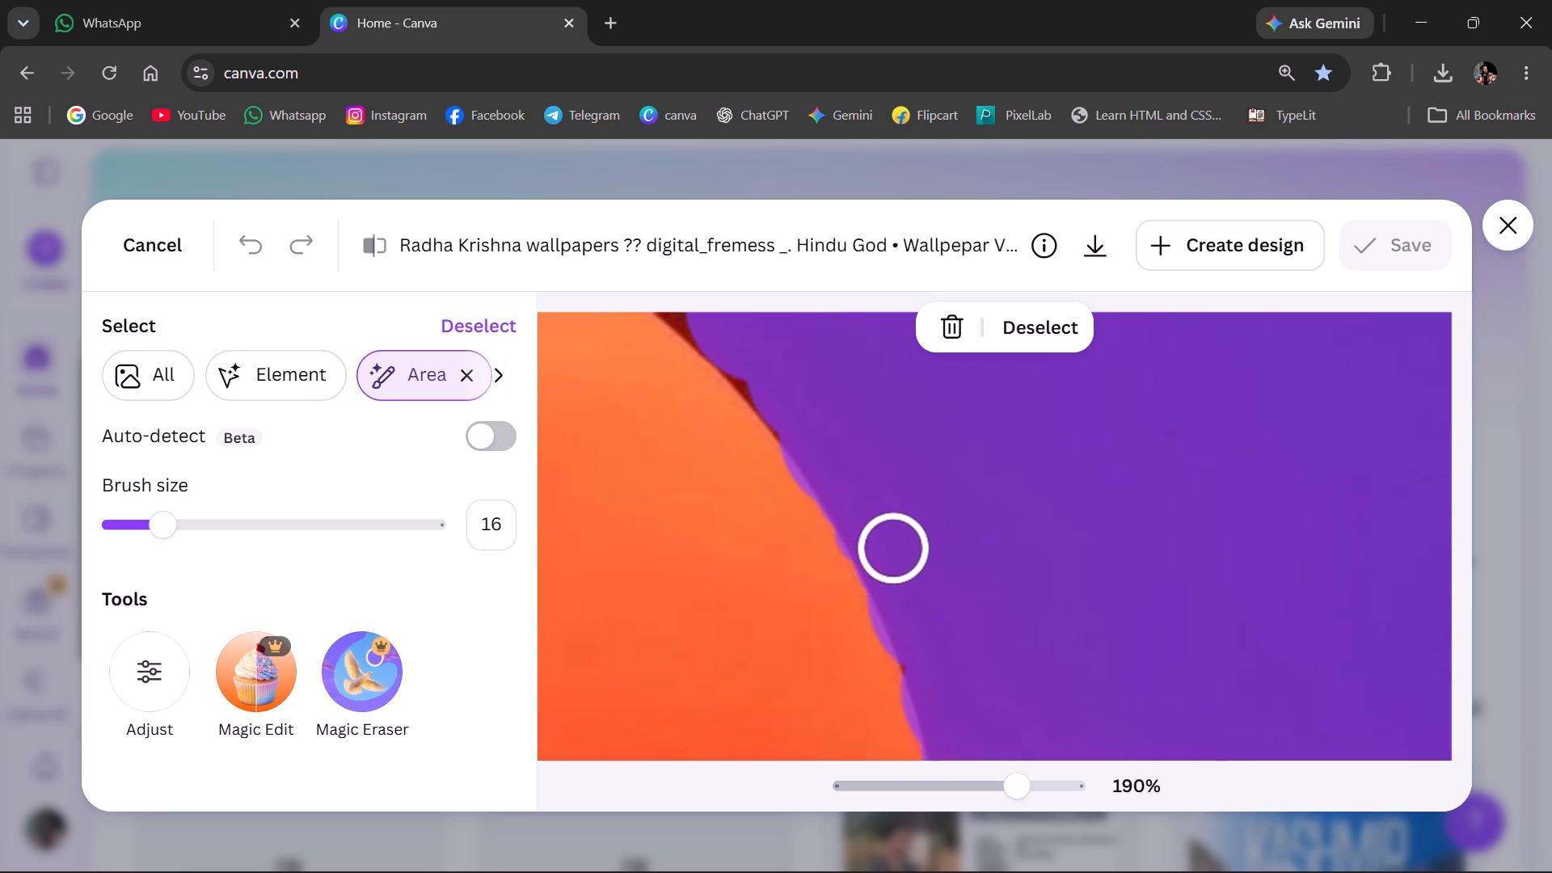
left_click(930, 660)
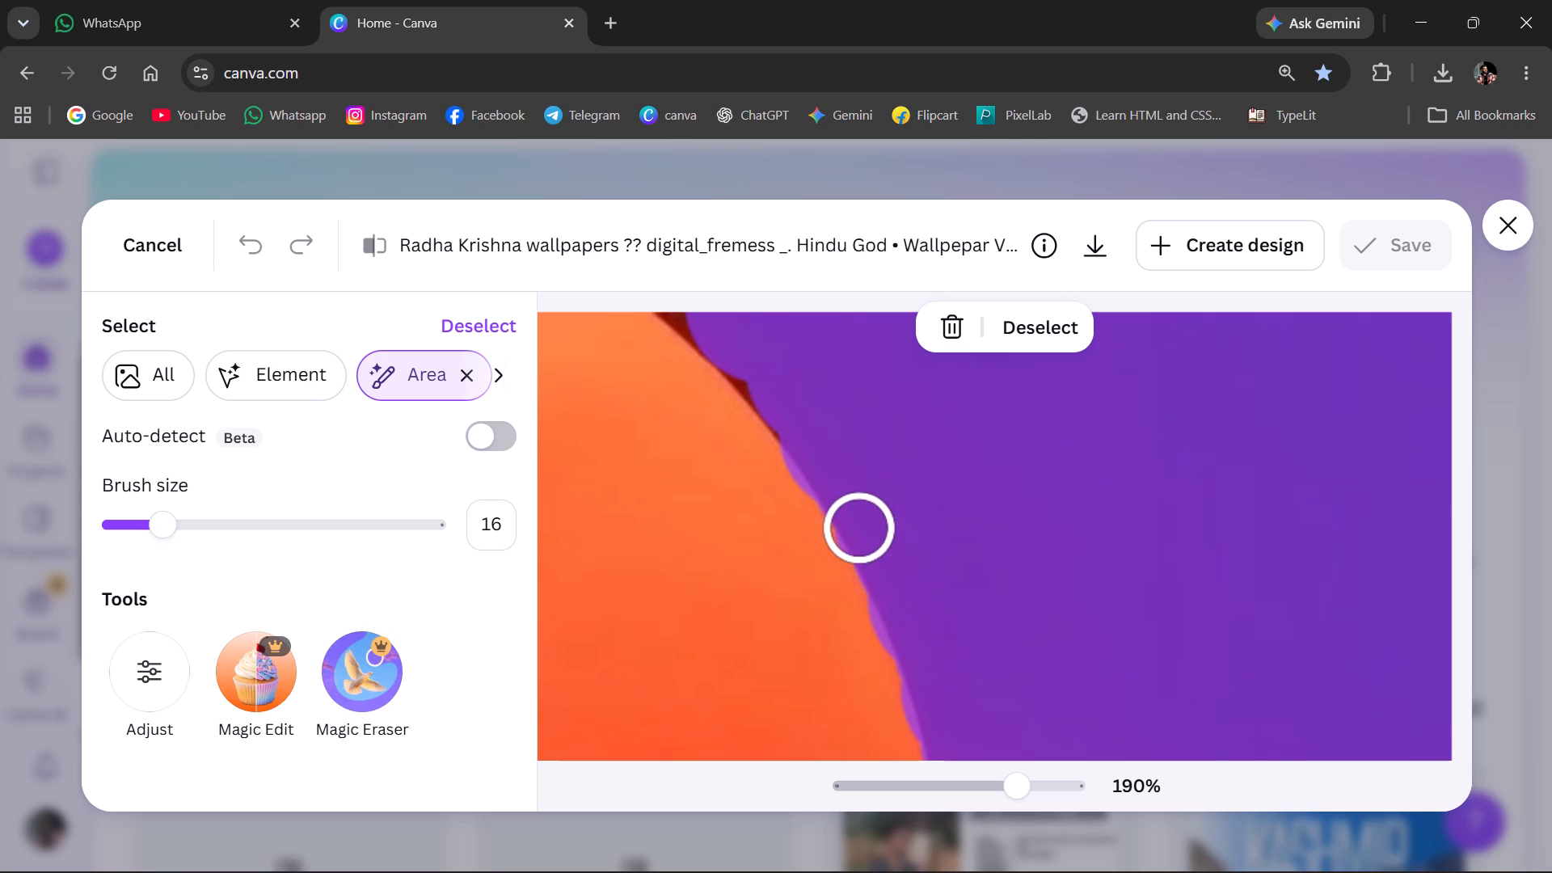
left_click(682, 295)
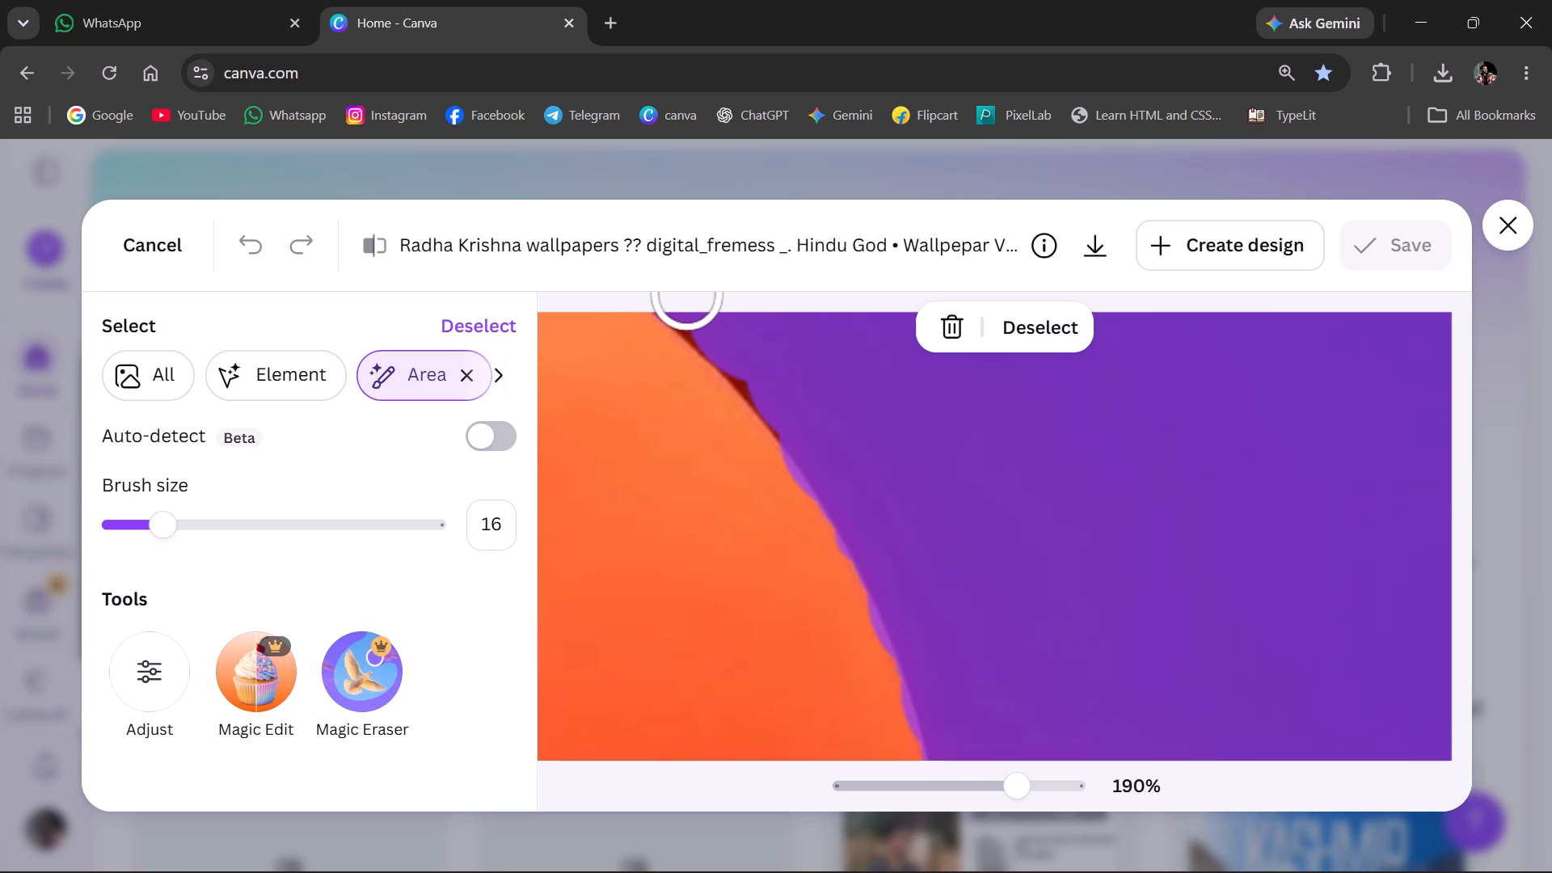
left_click(709, 323)
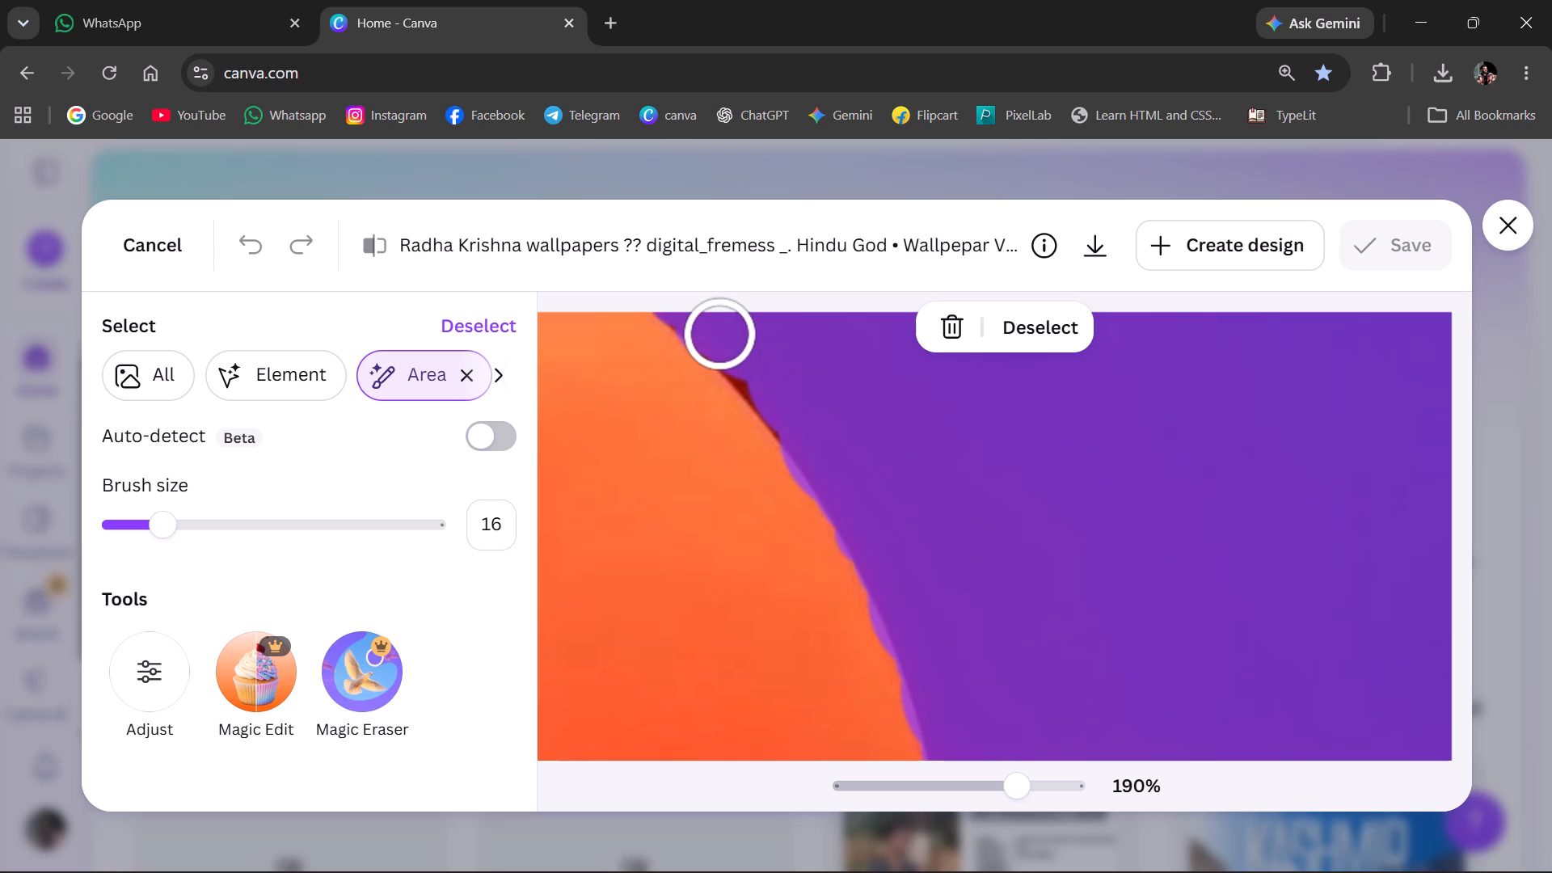
left_click(751, 365)
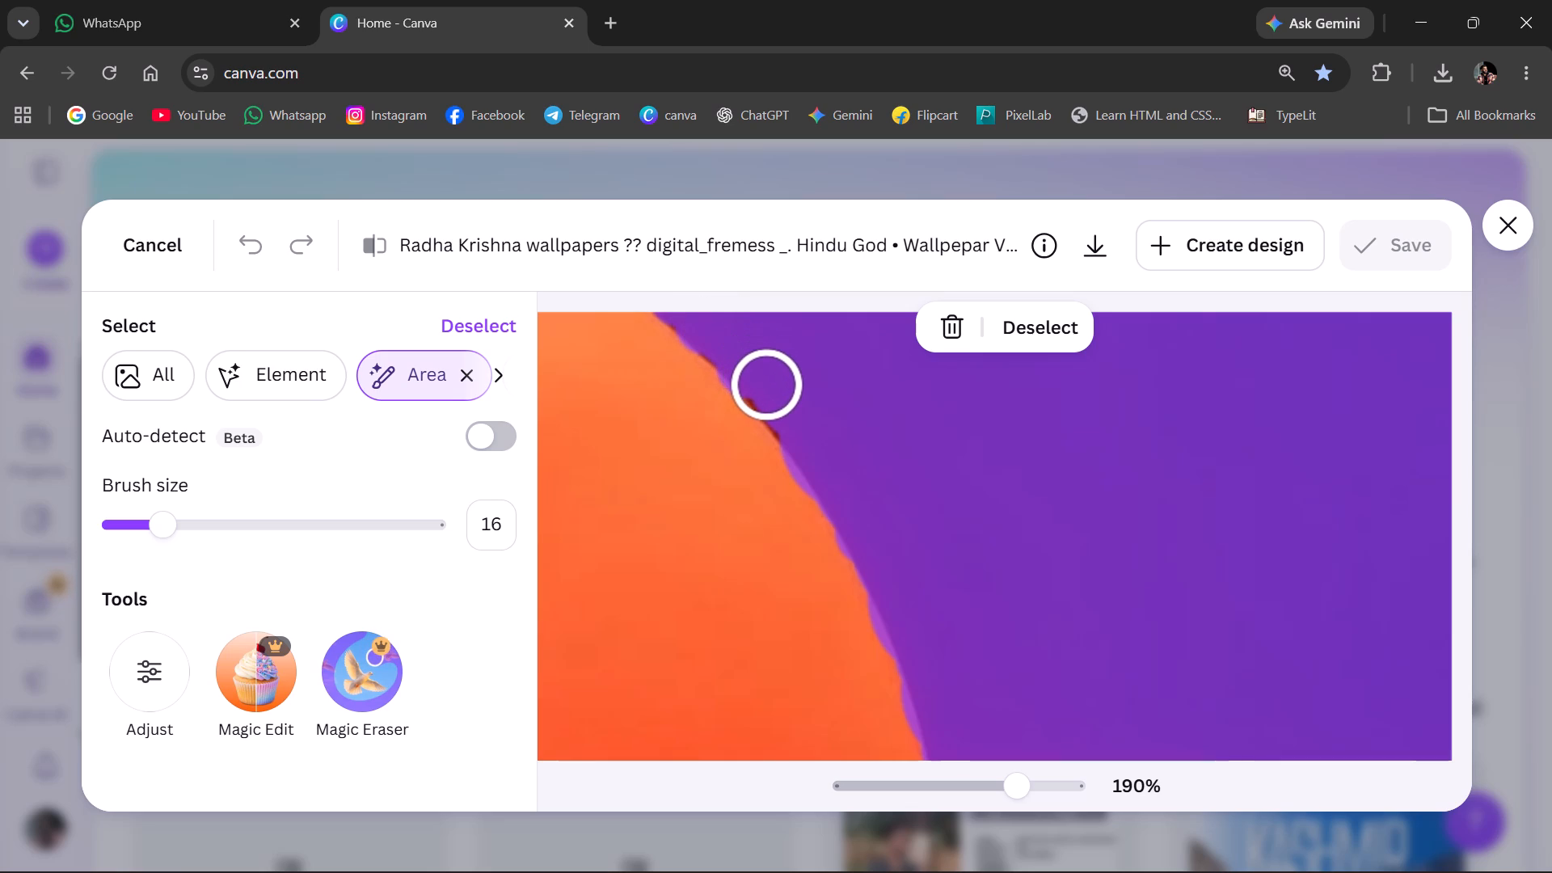
left_click(770, 390)
left_click(790, 407)
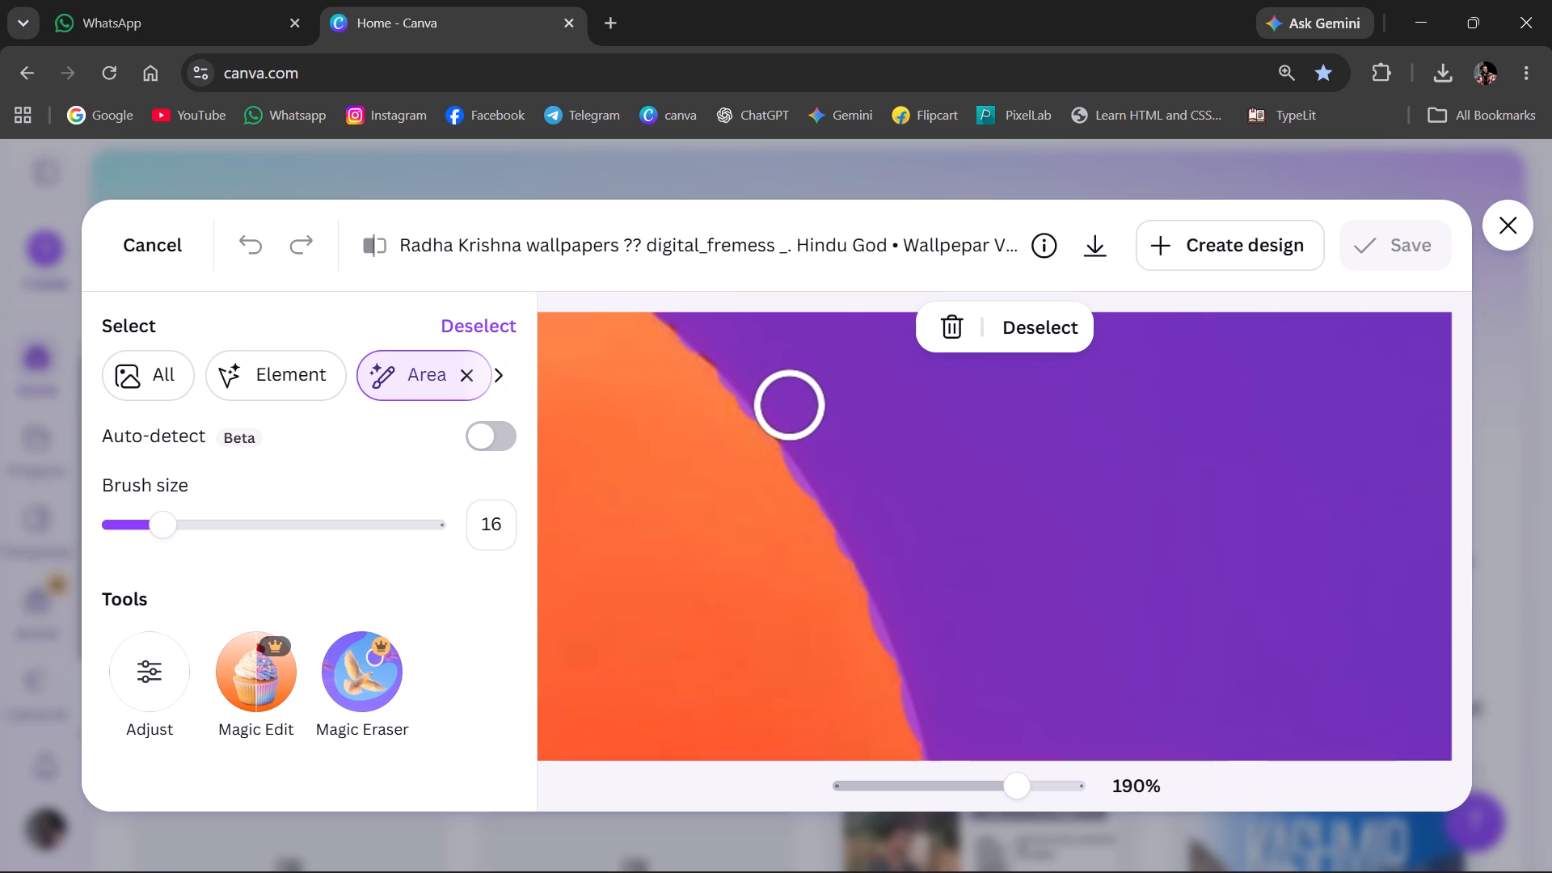
left_click(724, 334)
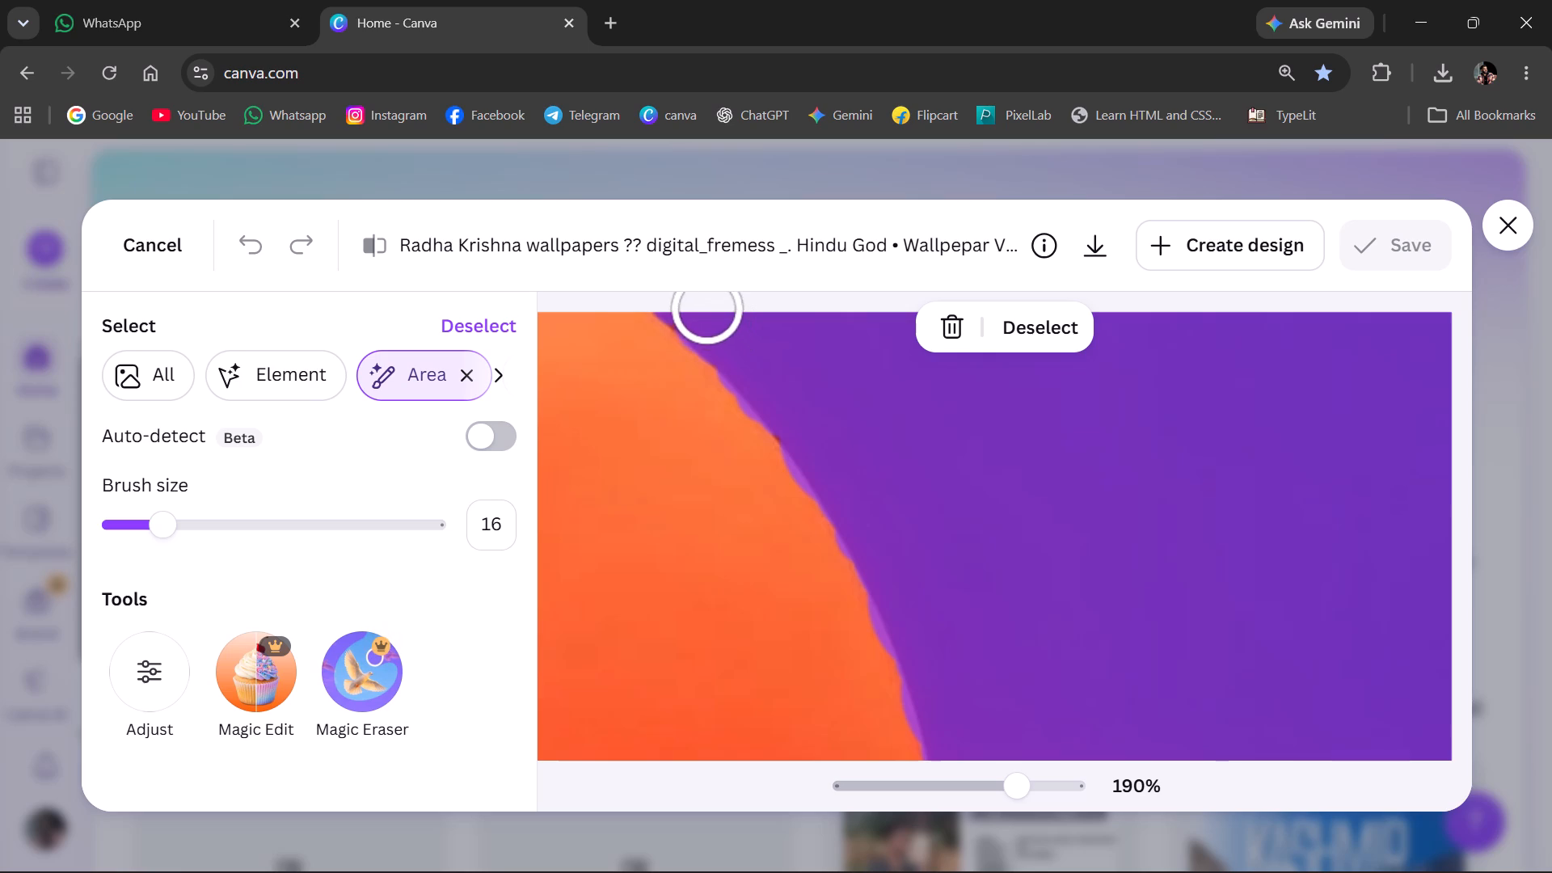
left_click(811, 421)
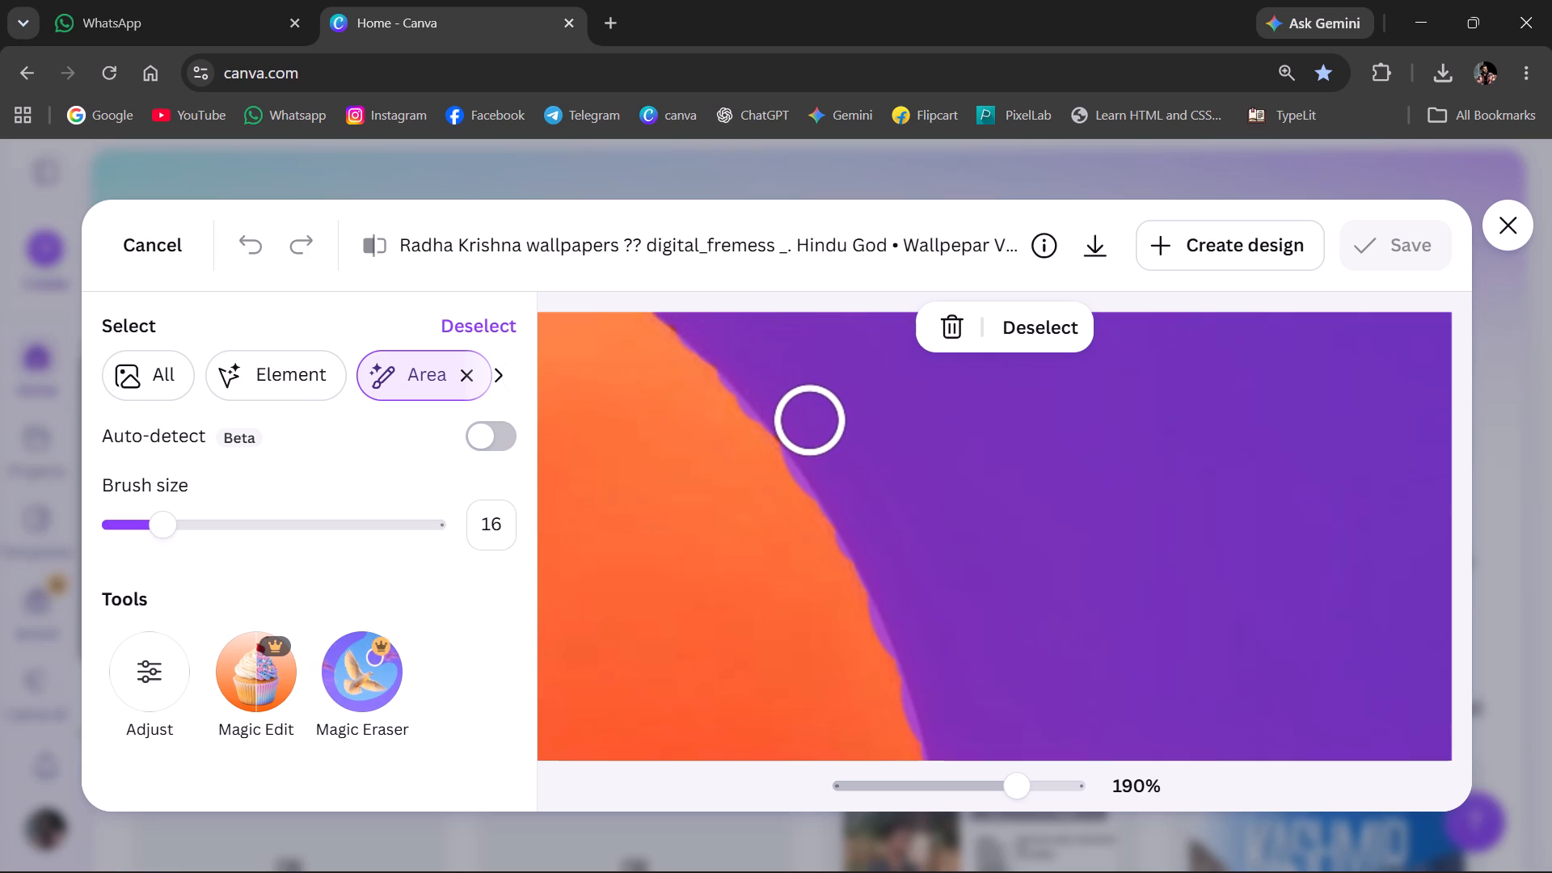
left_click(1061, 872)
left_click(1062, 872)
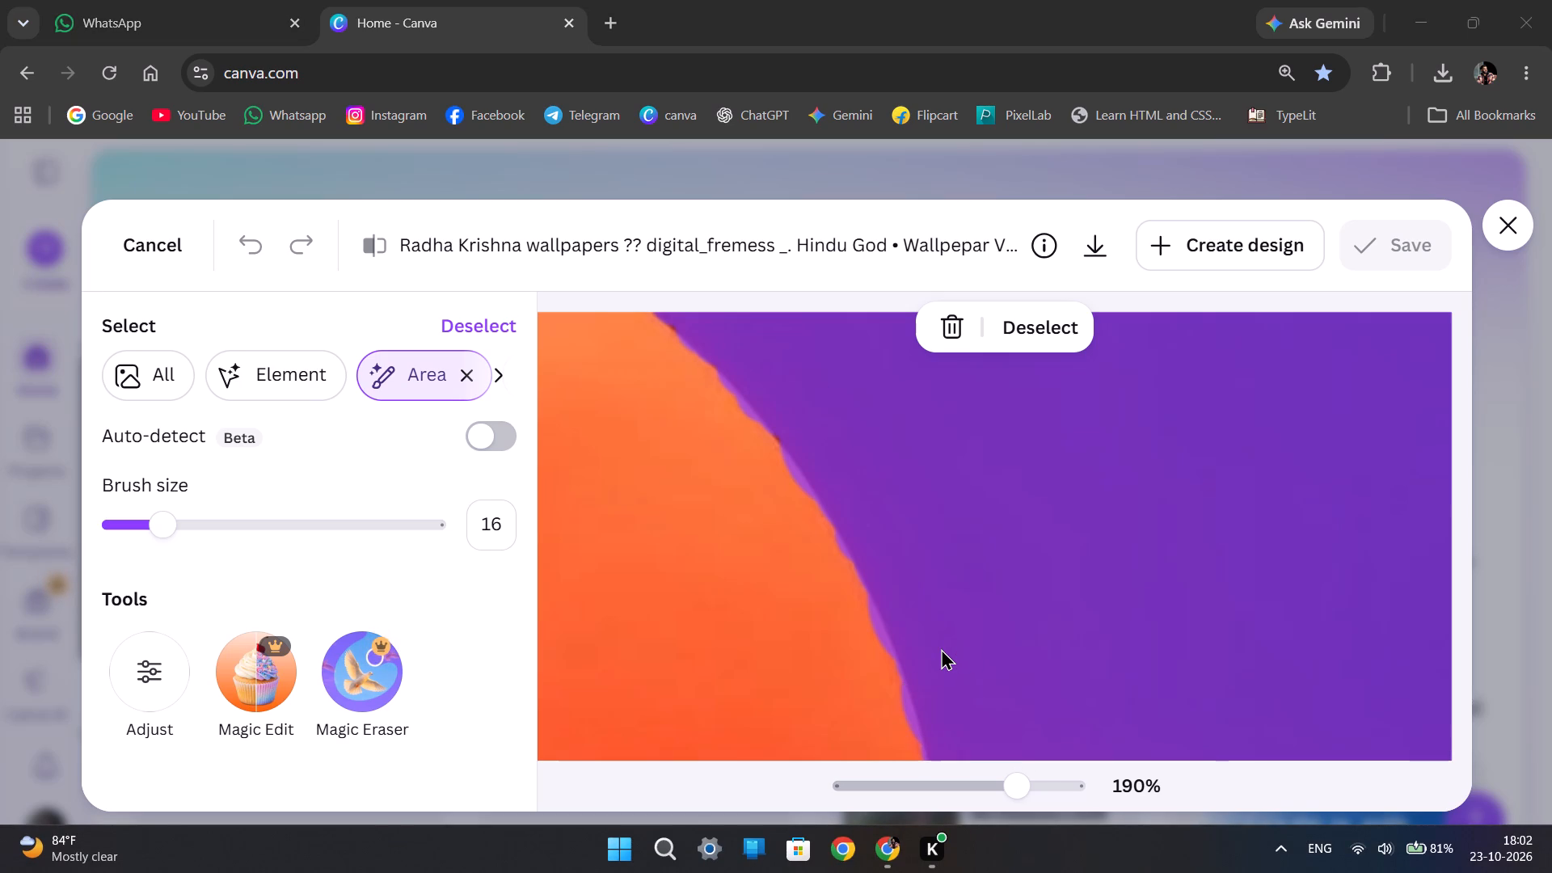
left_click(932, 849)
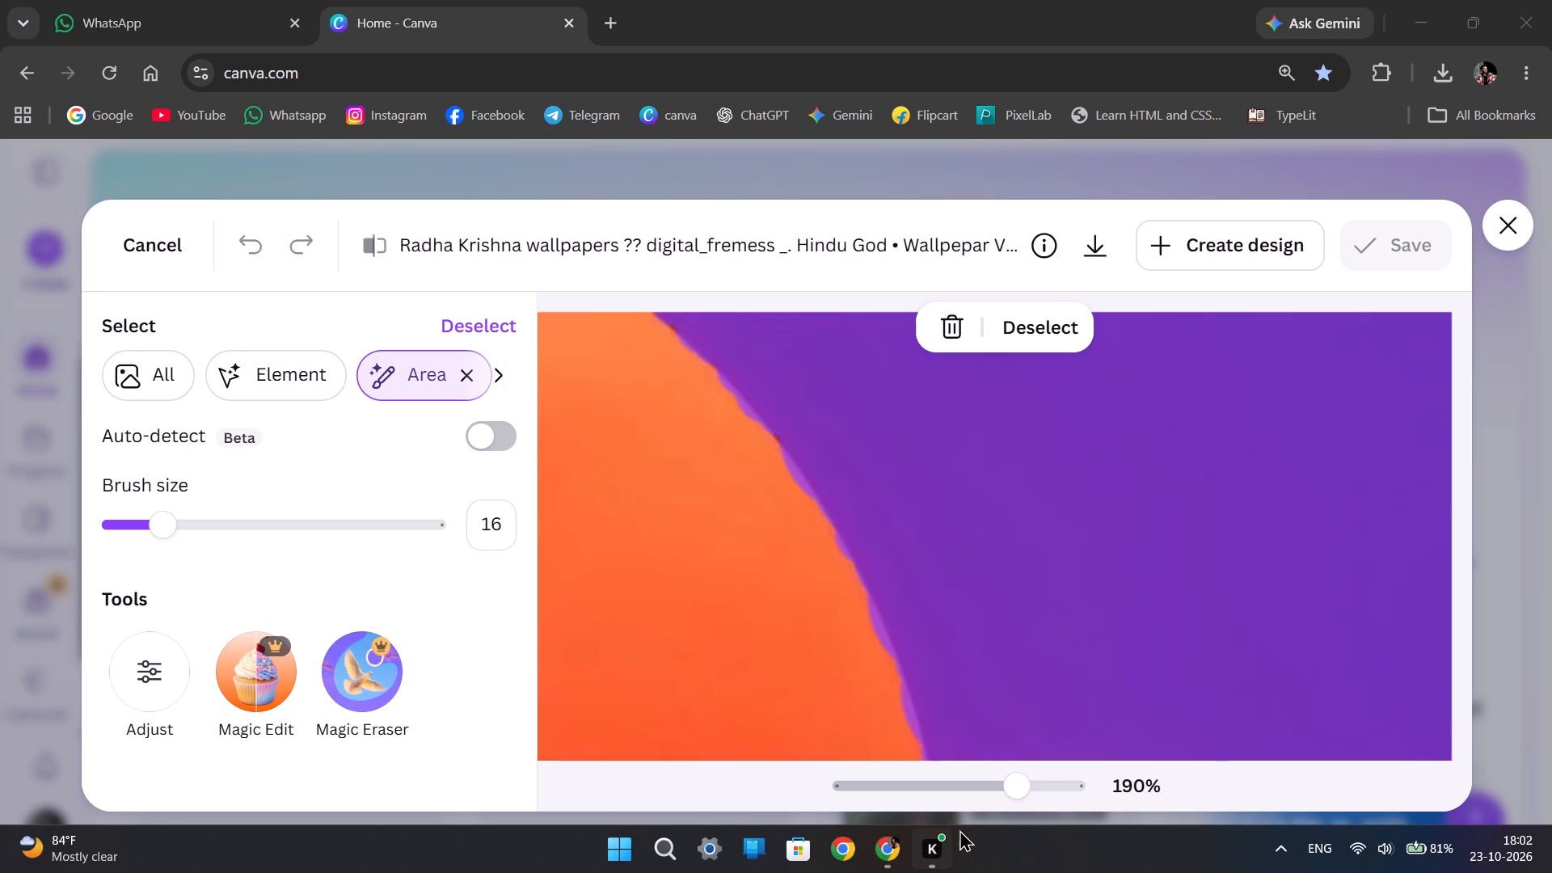